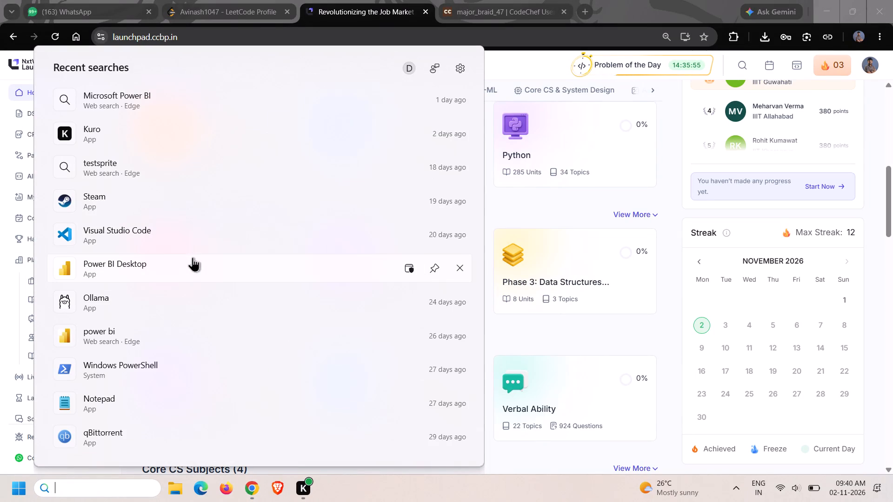
Launch Power BI Desktop from the recent searches.
{"action": "double_click", "coordinate": [150, 266]}
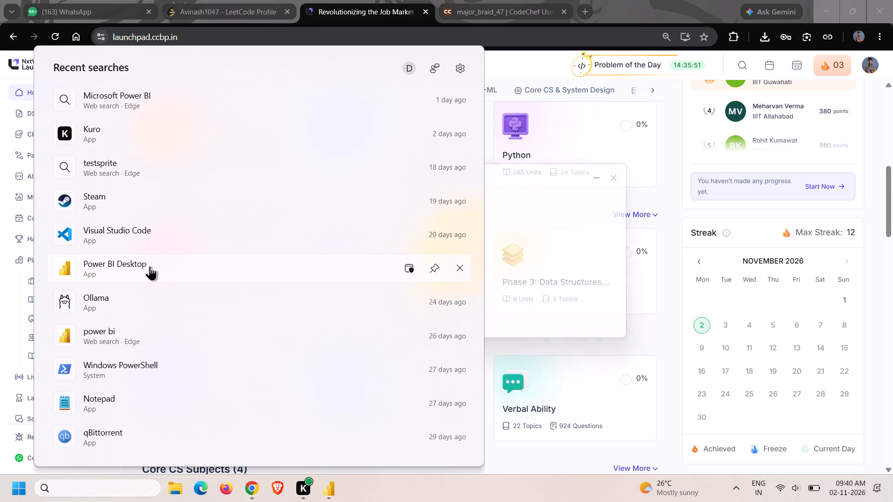
{"action": "left_click", "coordinate": [613, 181]}
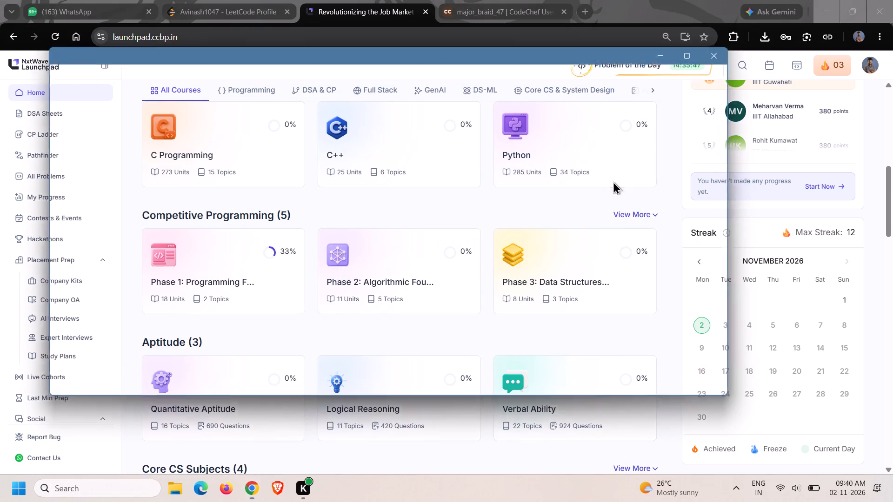
{"action": "left_click", "coordinate": [112, 482]}
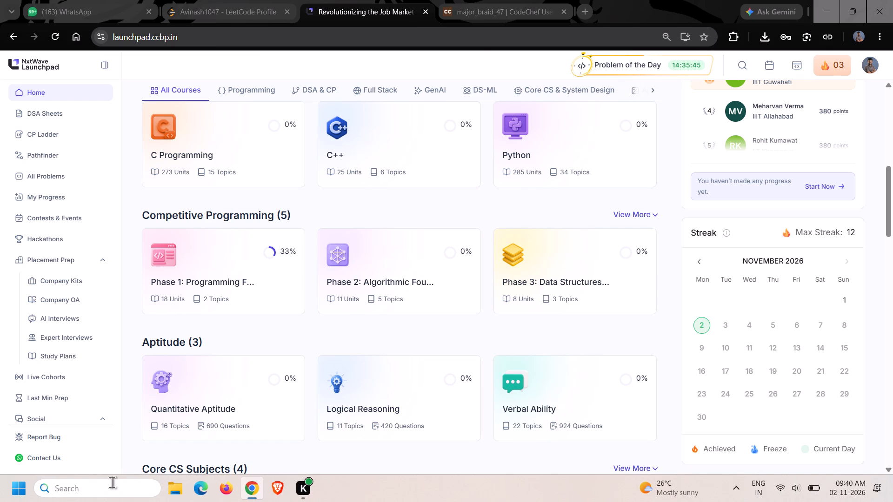
{"action": "left_click", "coordinate": [169, 263]}
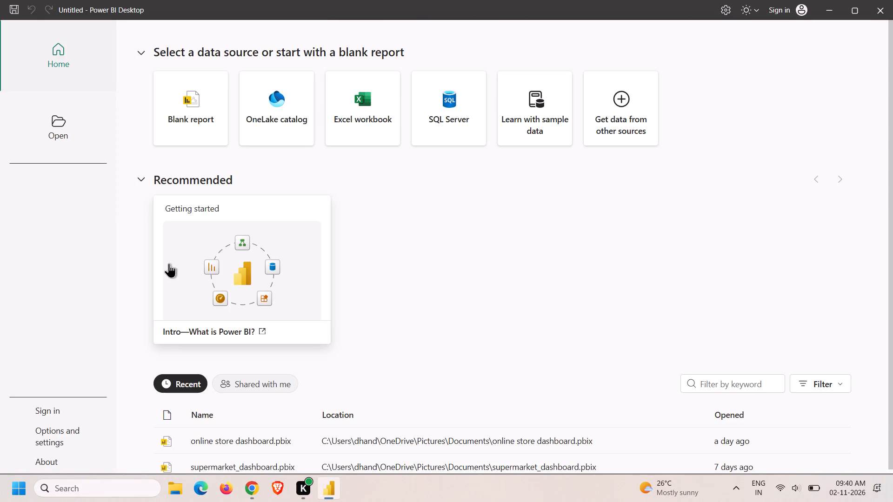
Open the recent report file online store dashboard.pbix.
{"action": "left_click", "coordinate": [231, 446]}
{"action": "left_click", "coordinate": [239, 438]}
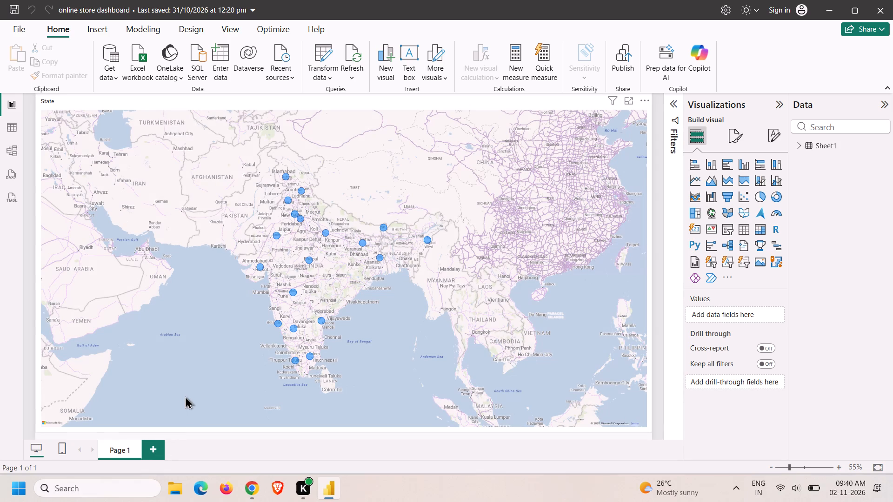
Add a new blank page to the report after Page 1.
{"action": "left_click", "coordinate": [160, 449]}
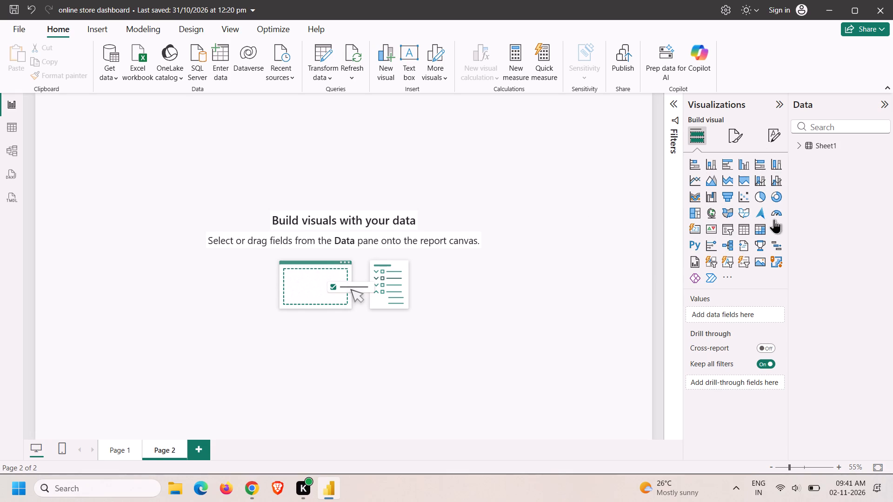
Insert an empty funnel chart on Page 2.
{"action": "left_click", "coordinate": [727, 192]}
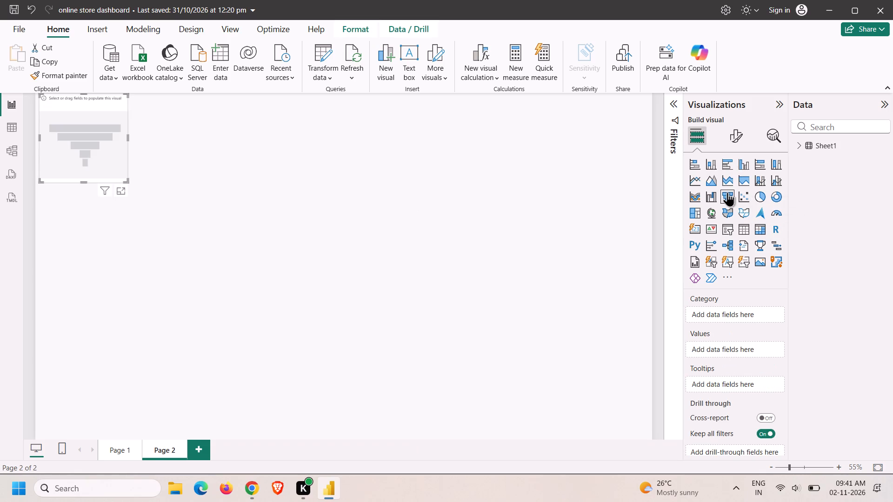
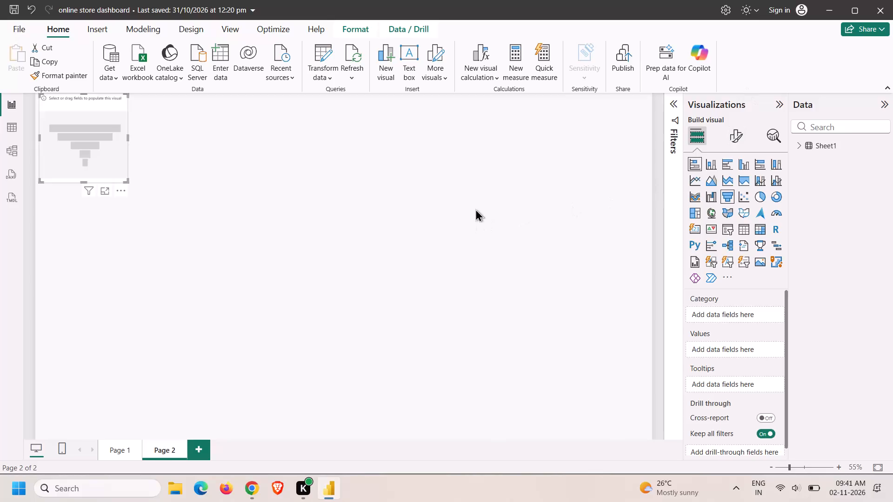
Move the empty funnel chart down and slightly right, away from the top-left corner of the Page 2 canvas.
{"action": "left_click_drag", "start_coordinate": [95, 140], "coordinate": [141, 220]}
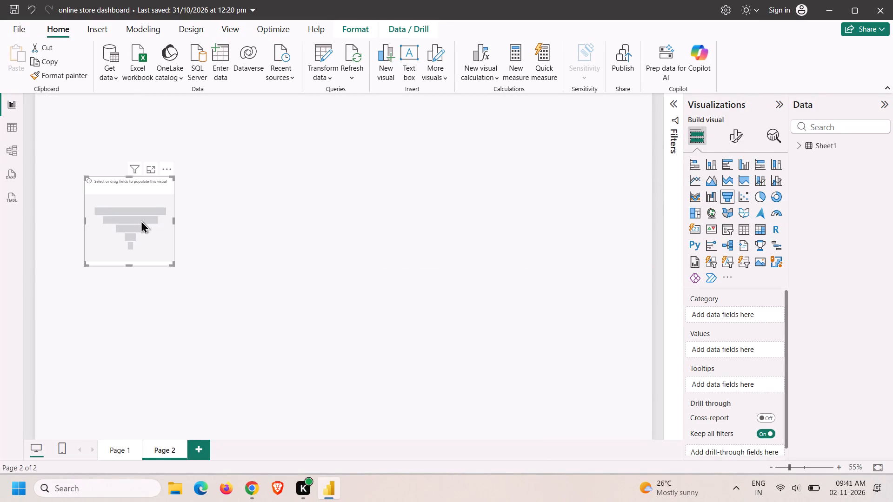
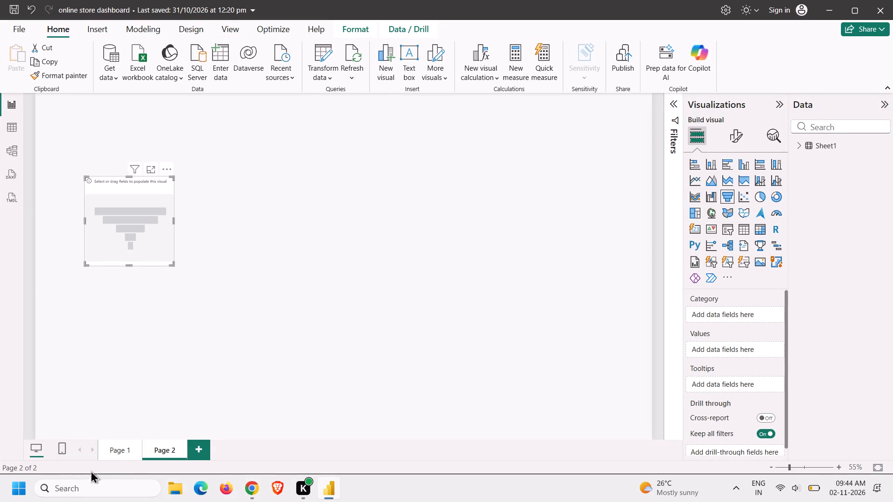
Switch to Chrome, open the NIAT learning portal in a new tab, and complete its Face ID verification.
{"action": "left_click", "coordinate": [249, 497]}
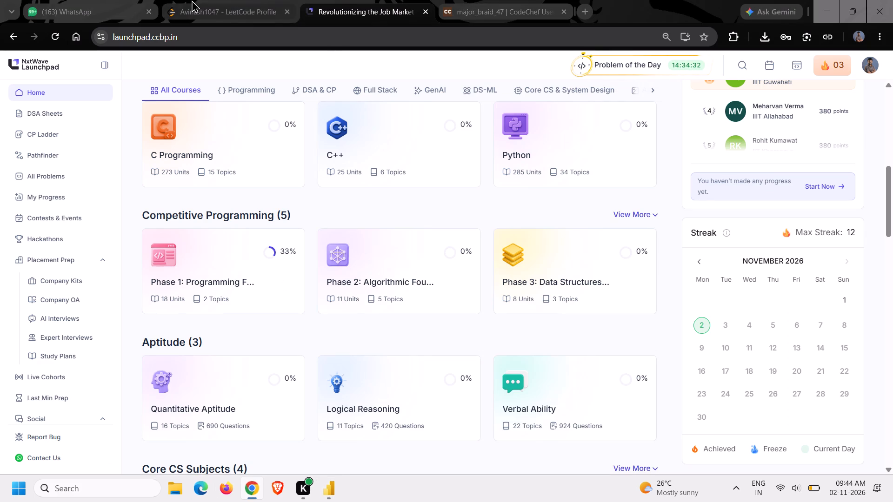
{"action": "left_click", "coordinate": [586, 11]}
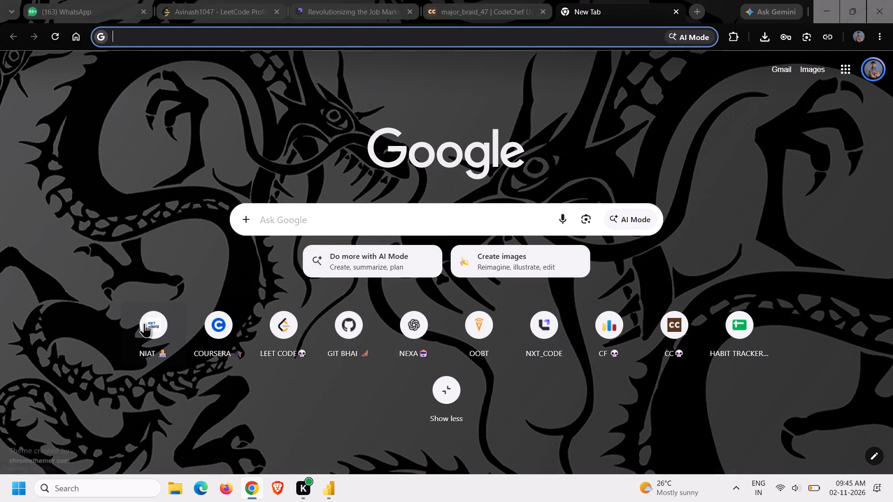
{"action": "left_click", "coordinate": [144, 323]}
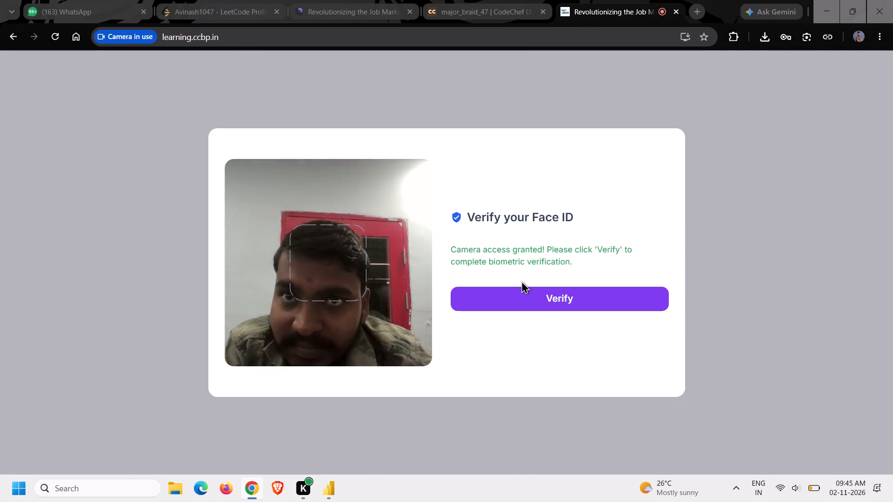
{"action": "left_click", "coordinate": [523, 294]}
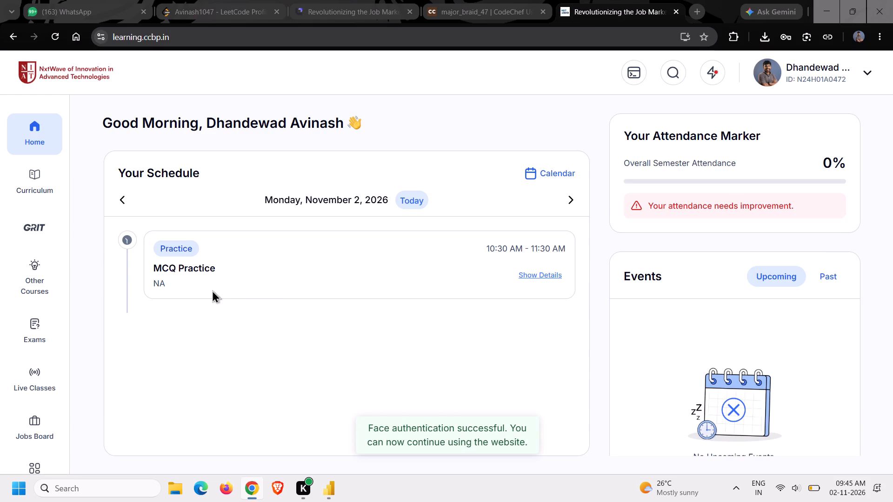
Browse the portal home page, then open the curriculum and look through the Year 1 Semester 2 subjects.
{"action": "scroll", "coordinate": [332, 336], "scroll_direction": "down", "scroll_amount": 3}
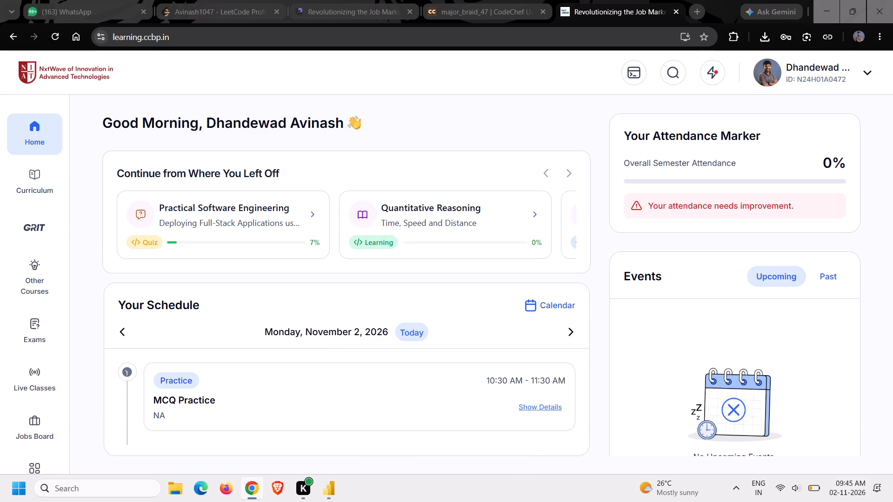
{"action": "left_click", "coordinate": [568, 177]}
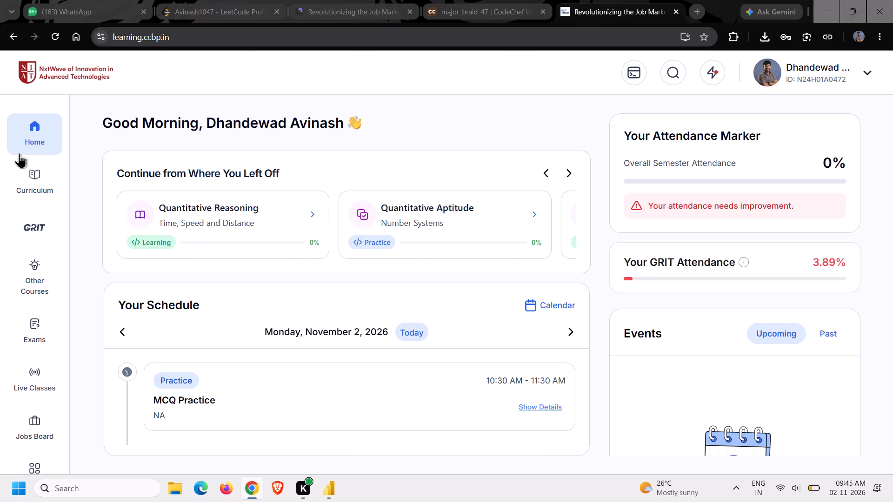
{"action": "left_click", "coordinate": [42, 186]}
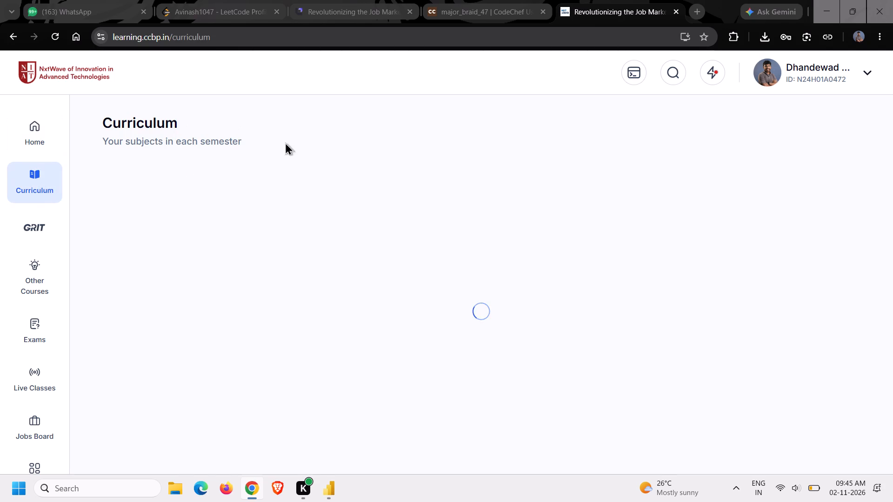
{"action": "left_click", "coordinate": [293, 301]}
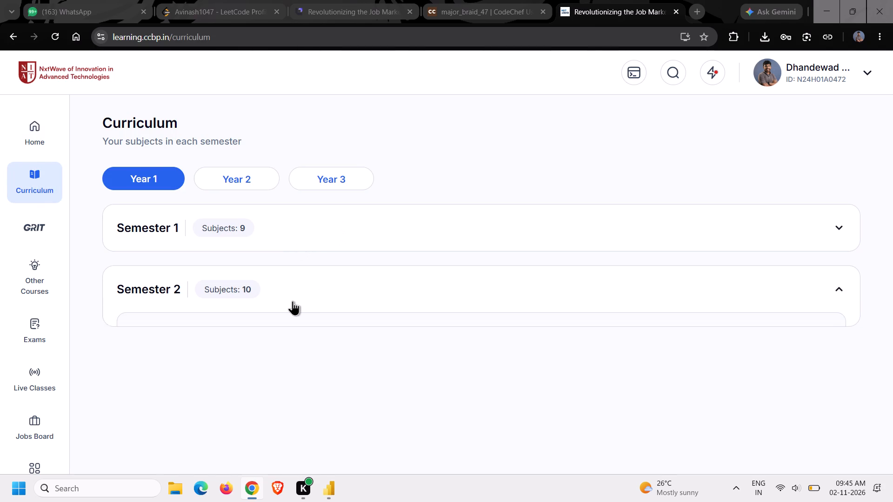
{"action": "scroll", "coordinate": [350, 331], "scroll_direction": "down", "scroll_amount": 6}
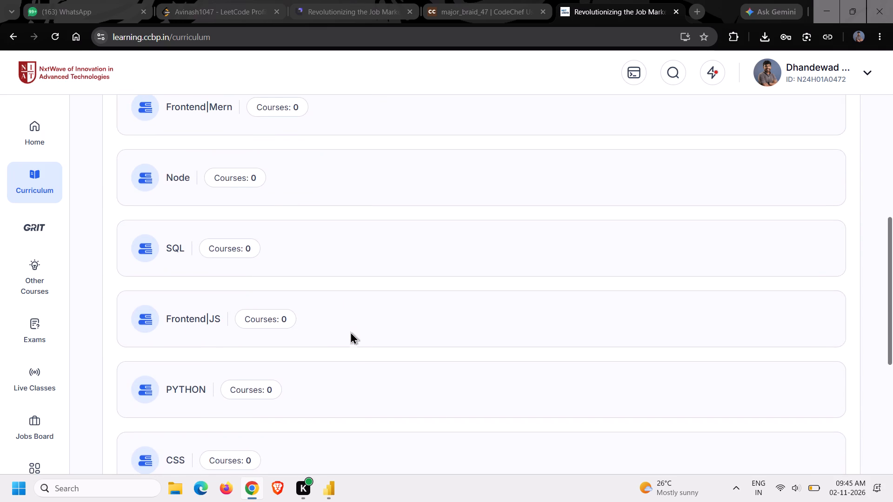
{"action": "scroll", "coordinate": [350, 331], "scroll_direction": "down", "scroll_amount": 1}
{"action": "scroll", "coordinate": [350, 331], "scroll_direction": "up", "scroll_amount": 1}
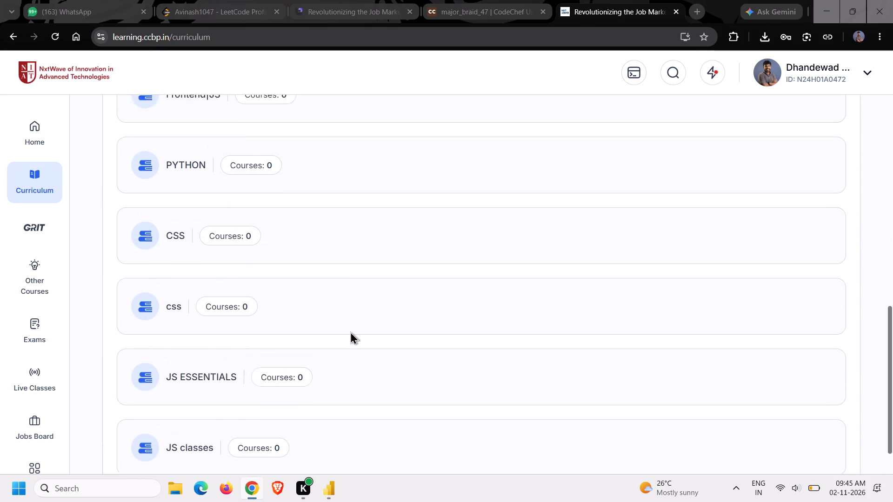
{"action": "scroll", "coordinate": [350, 331], "scroll_direction": "up", "scroll_amount": 2}
{"action": "scroll", "coordinate": [327, 223], "scroll_direction": "up", "scroll_amount": 2}
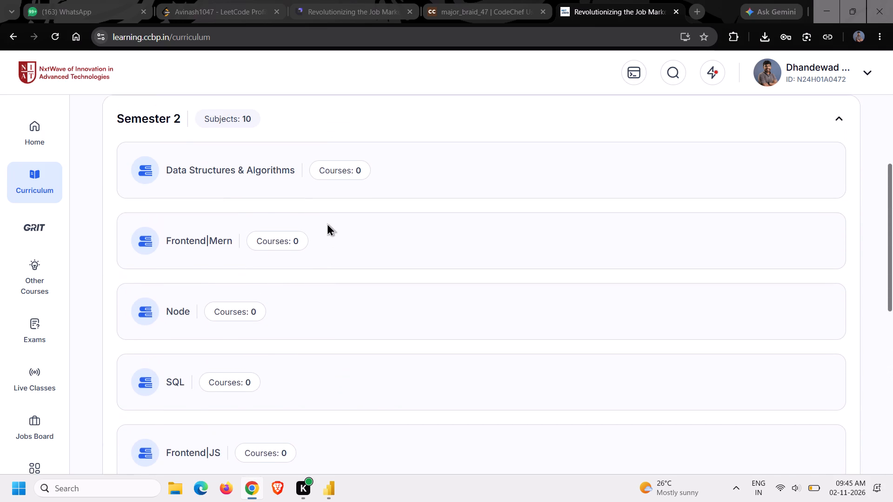
{"action": "scroll", "coordinate": [327, 223], "scroll_direction": "up", "scroll_amount": 1}
{"action": "left_click", "coordinate": [218, 129]}
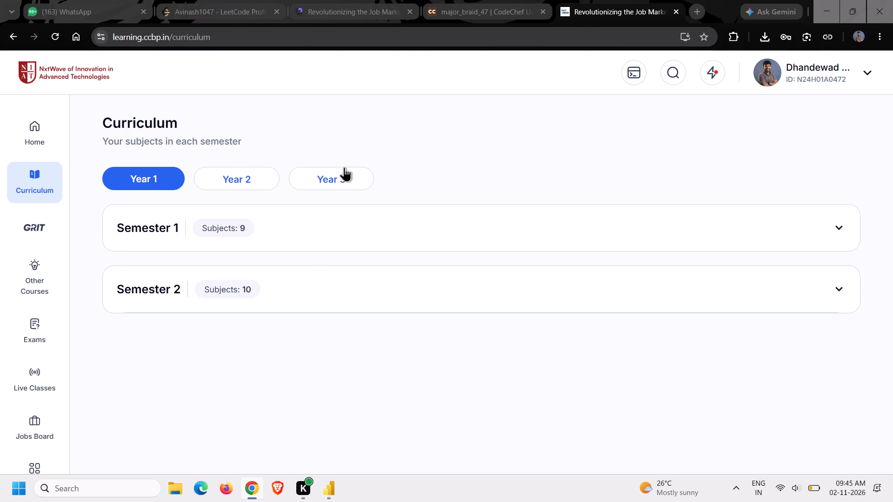
Open the Data visualisation course under Python for DA in Year 3, Semester 5 of the curriculum.
{"action": "left_click", "coordinate": [340, 180]}
{"action": "left_click", "coordinate": [303, 223]}
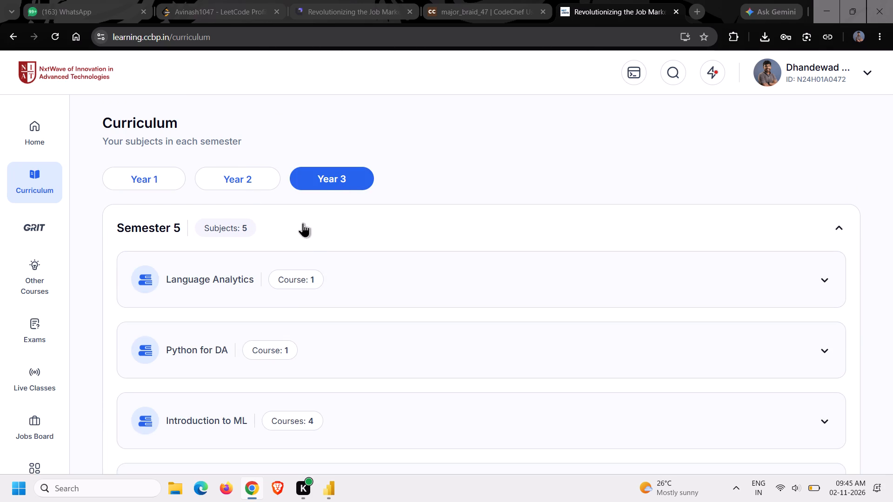
{"action": "scroll", "coordinate": [300, 309], "scroll_direction": "down", "scroll_amount": 7}
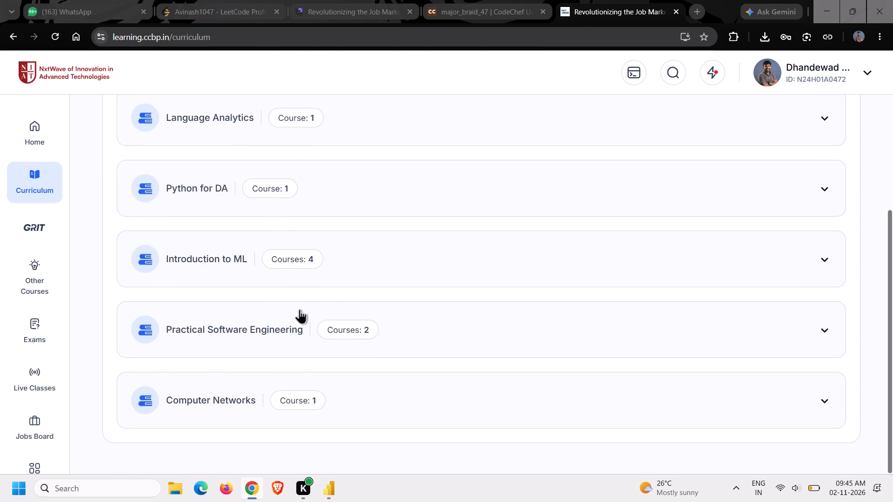
{"action": "scroll", "coordinate": [300, 309], "scroll_direction": "up", "scroll_amount": 2}
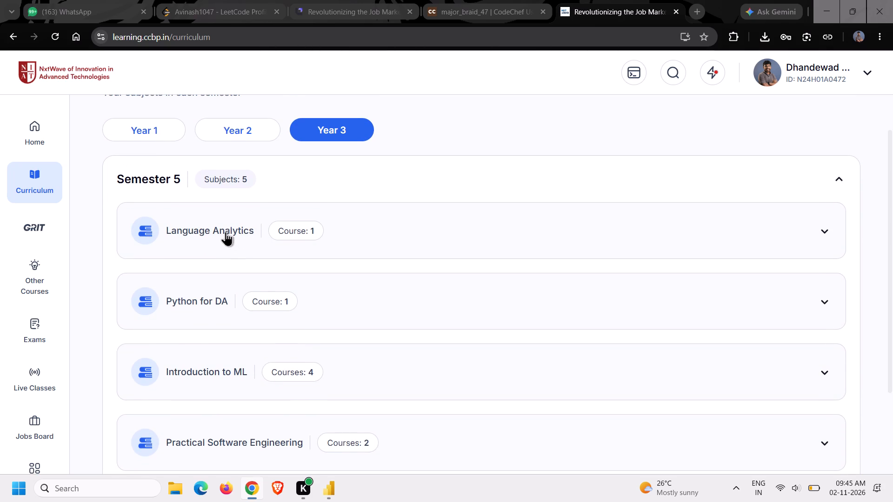
{"action": "left_click", "coordinate": [226, 231]}
{"action": "left_click", "coordinate": [195, 385]}
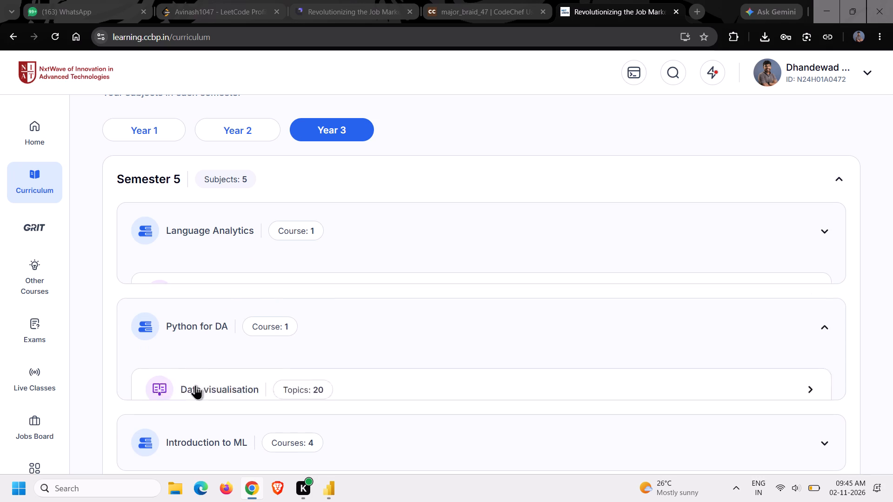
{"action": "left_click", "coordinate": [754, 385]}
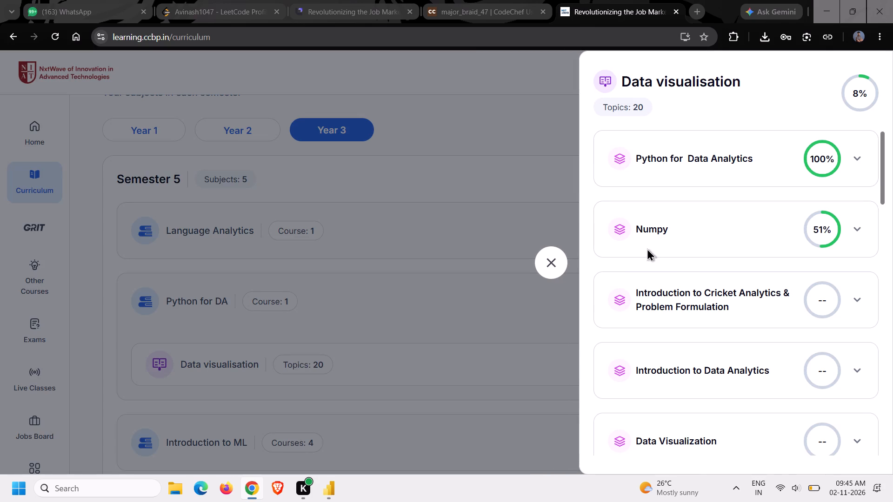
Look through the Data visualisation topic list and examine the sessions under the Filters topic.
{"action": "scroll", "coordinate": [708, 281], "scroll_direction": "down", "scroll_amount": 3}
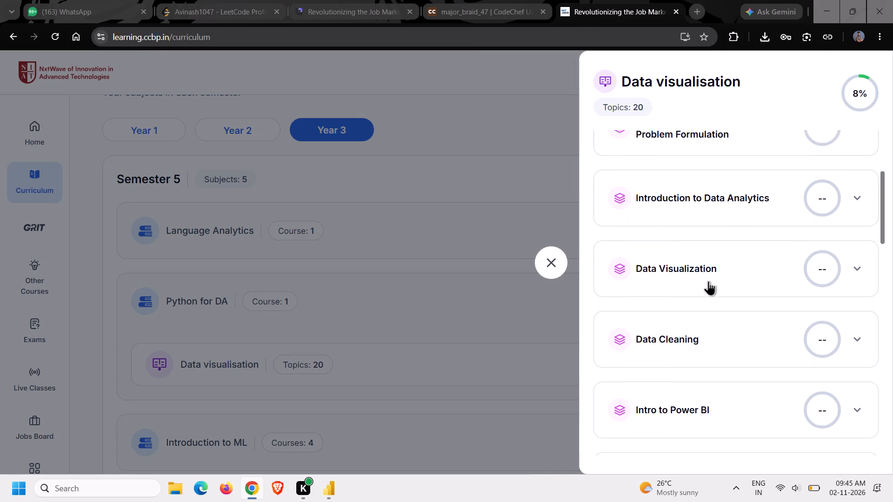
{"action": "scroll", "coordinate": [708, 281], "scroll_direction": "down", "scroll_amount": 6}
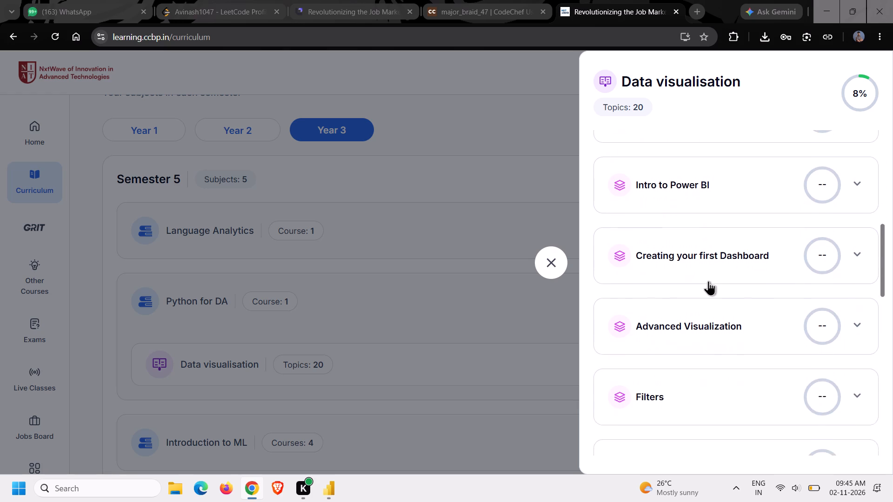
{"action": "scroll", "coordinate": [708, 281], "scroll_direction": "down", "scroll_amount": 4}
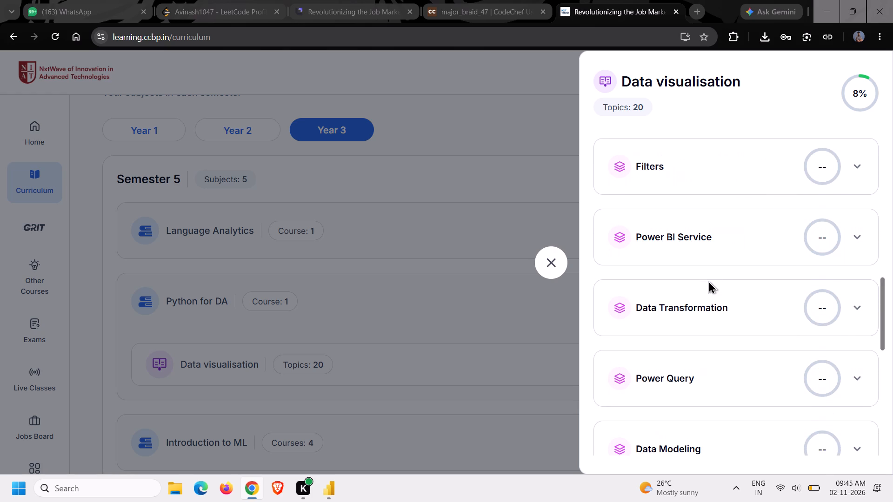
{"action": "left_click", "coordinate": [748, 168]}
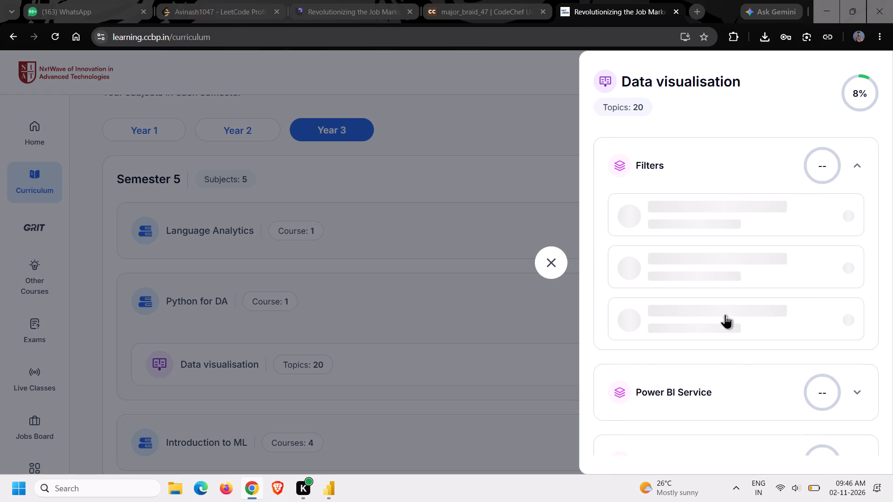
{"action": "scroll", "coordinate": [731, 357], "scroll_direction": "down", "scroll_amount": 2}
Open the Adding a Funnel Chart video session from the Advanced Visualization topic.
{"action": "scroll", "coordinate": [731, 357], "scroll_direction": "up", "scroll_amount": 6}
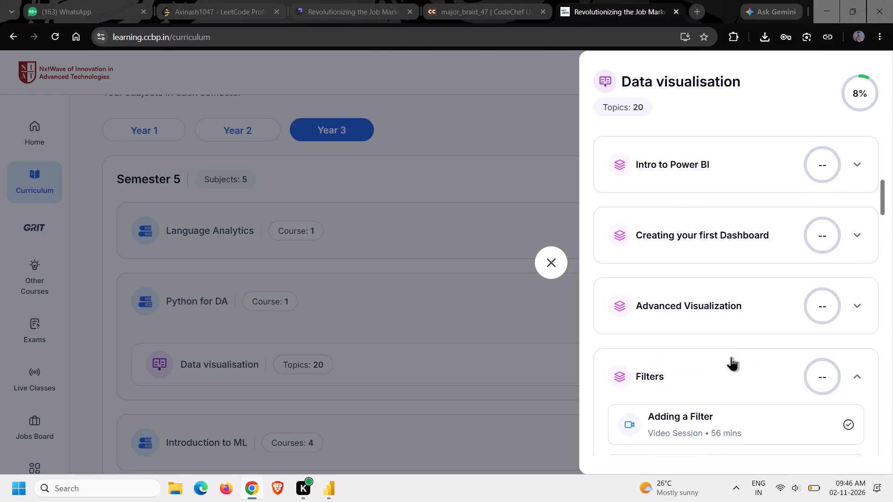
{"action": "left_click", "coordinate": [750, 299]}
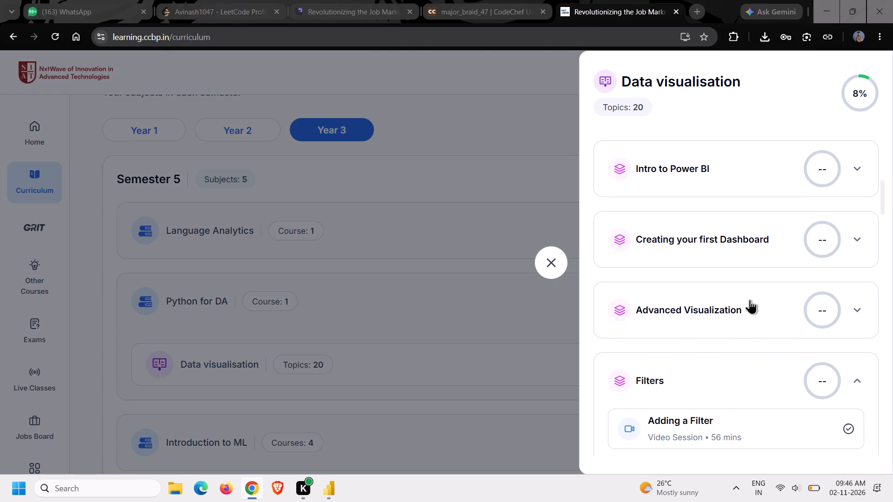
{"action": "scroll", "coordinate": [758, 371], "scroll_direction": "down", "scroll_amount": 5}
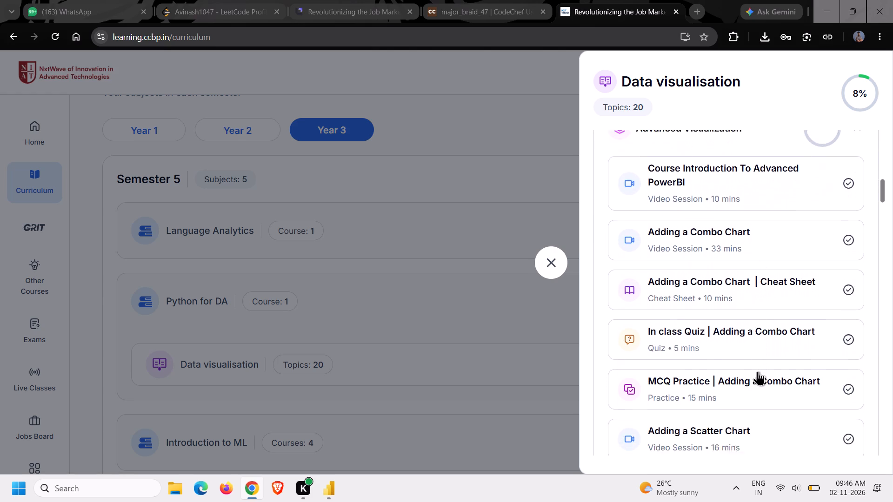
{"action": "scroll", "coordinate": [758, 371], "scroll_direction": "down", "scroll_amount": 5}
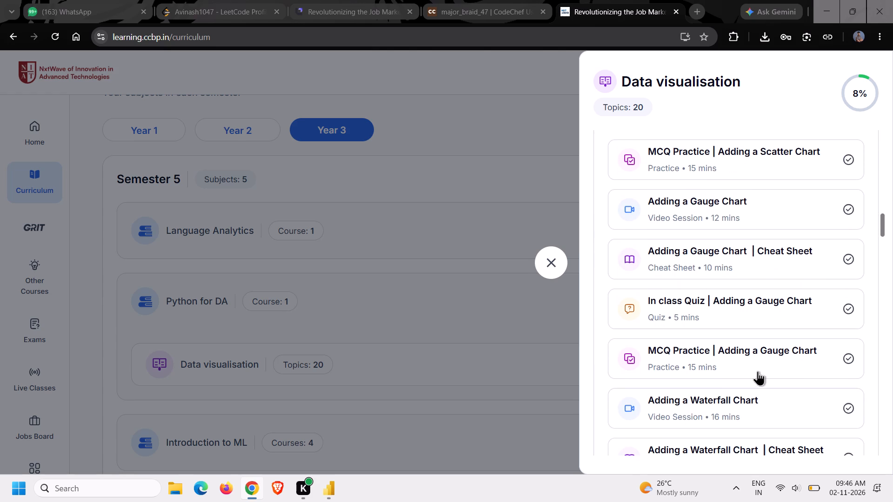
{"action": "scroll", "coordinate": [758, 371], "scroll_direction": "down", "scroll_amount": 4}
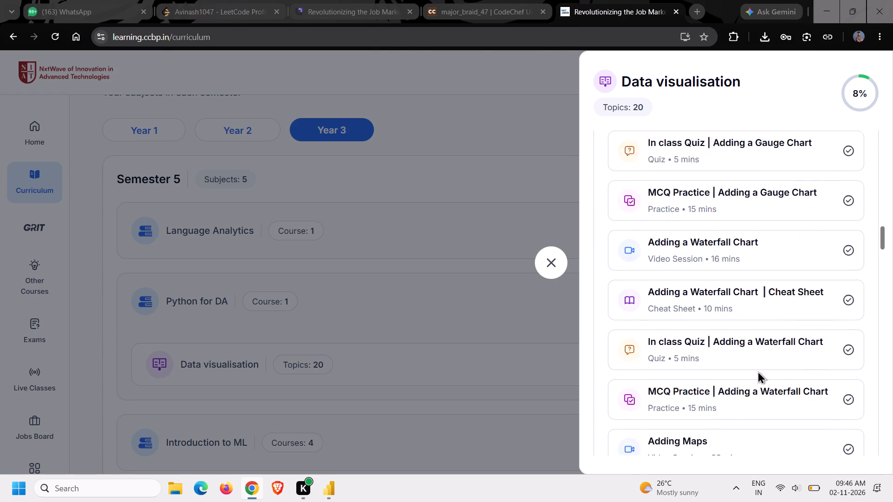
{"action": "scroll", "coordinate": [758, 371], "scroll_direction": "down", "scroll_amount": 4}
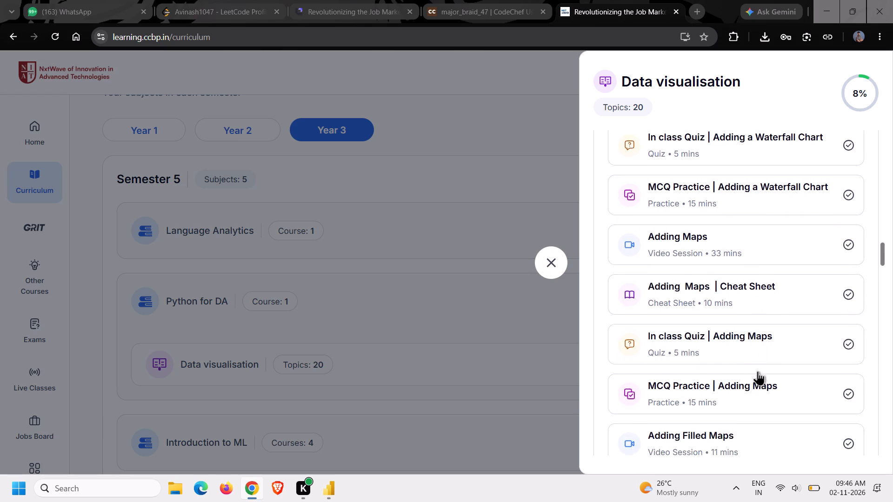
{"action": "scroll", "coordinate": [758, 371], "scroll_direction": "down", "scroll_amount": 4}
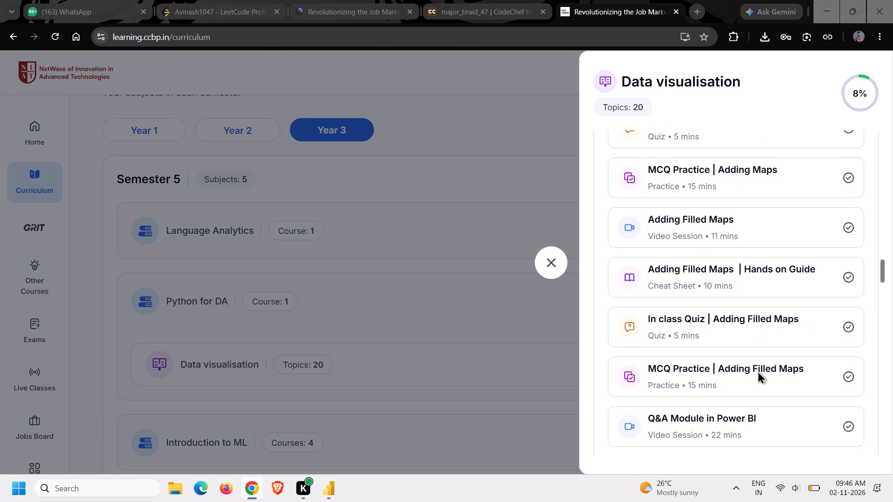
{"action": "scroll", "coordinate": [758, 371], "scroll_direction": "down", "scroll_amount": 3}
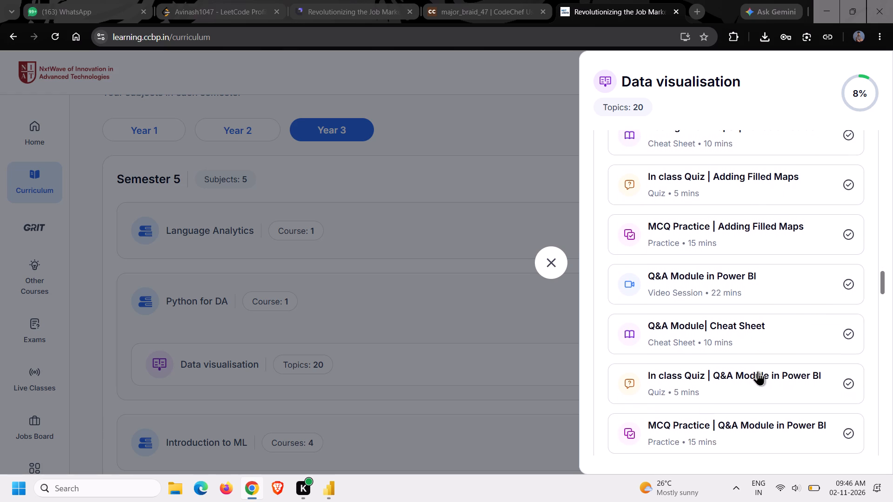
{"action": "scroll", "coordinate": [758, 371], "scroll_direction": "down", "scroll_amount": 3}
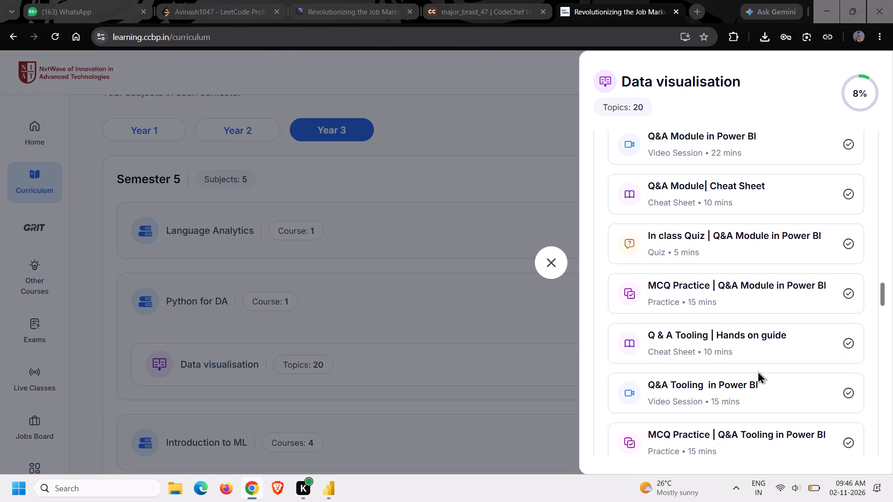
{"action": "scroll", "coordinate": [758, 371], "scroll_direction": "down", "scroll_amount": 4}
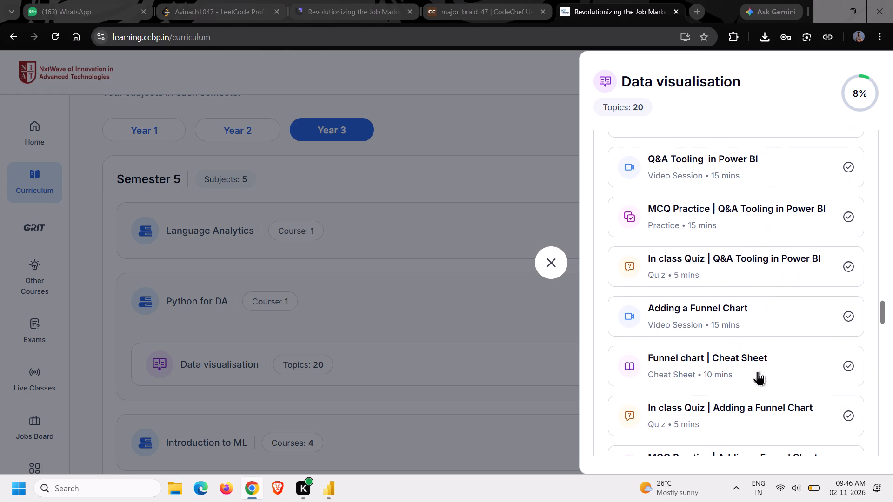
{"action": "left_click", "coordinate": [780, 318]}
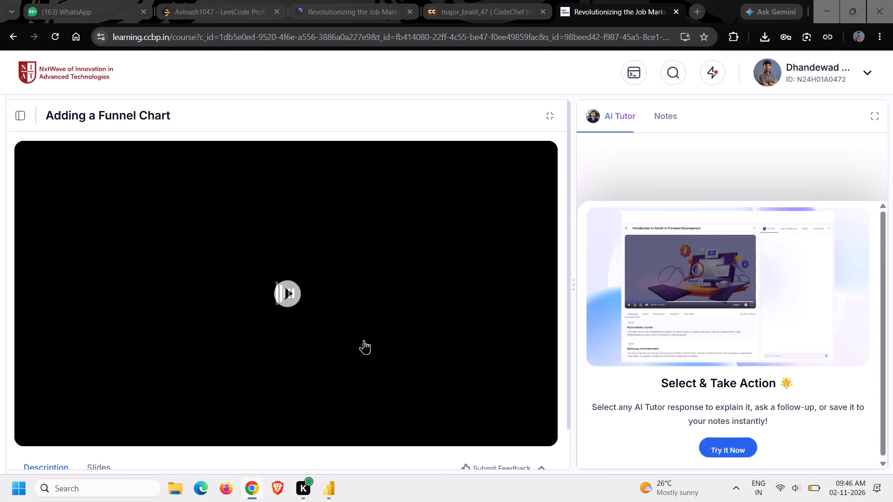
Download the Adding a Funnel Chart dataset from the lesson description and return to the Power BI report.
{"action": "scroll", "coordinate": [349, 353], "scroll_direction": "down", "scroll_amount": 5}
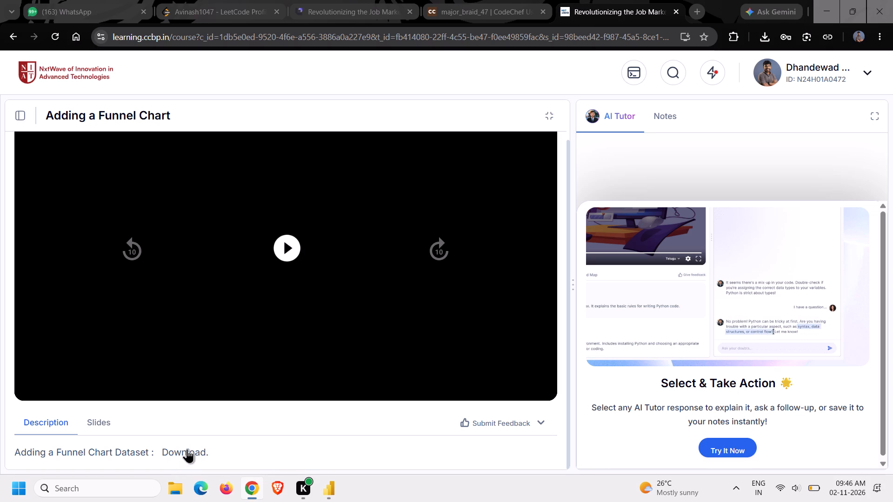
{"action": "left_click", "coordinate": [187, 448]}
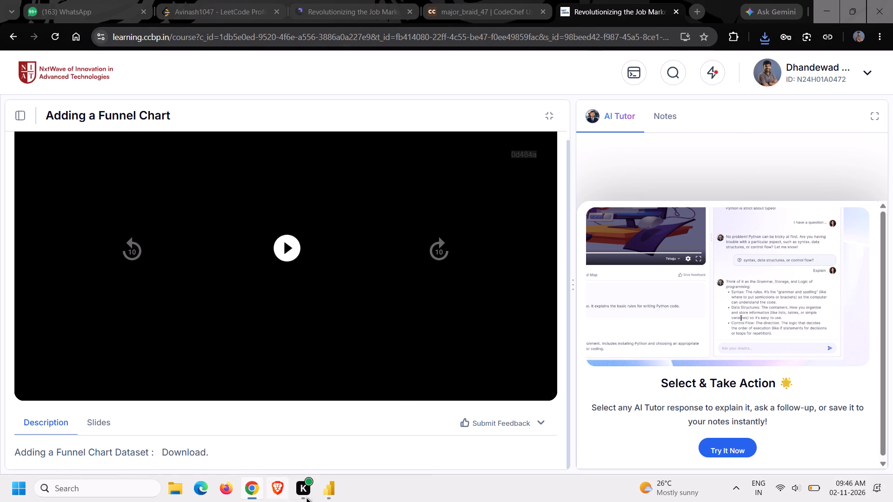
{"action": "left_click", "coordinate": [333, 491]}
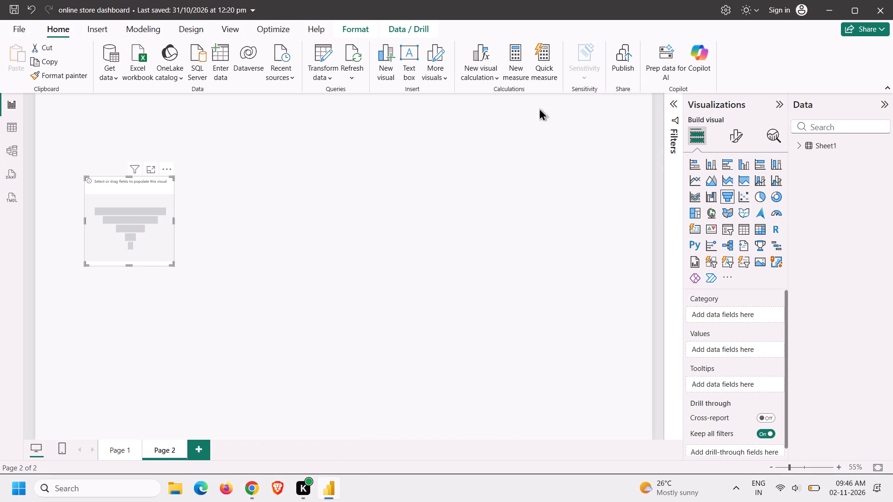
Open the downloaded funnel_chart_dataset.xlsx from the Downloads folder as an Excel workbook data source.
{"action": "left_click", "coordinate": [14, 99]}
{"action": "left_click", "coordinate": [145, 65]}
{"action": "left_click", "coordinate": [206, 112]}
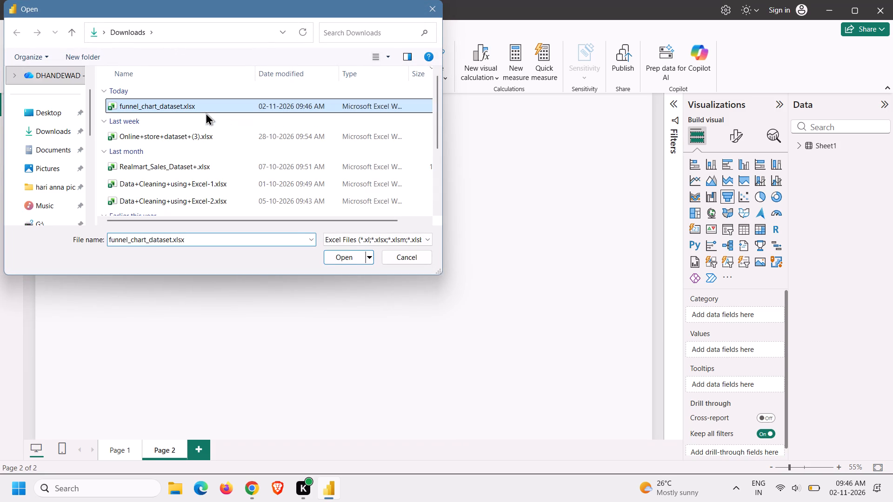
{"action": "left_click", "coordinate": [343, 261]}
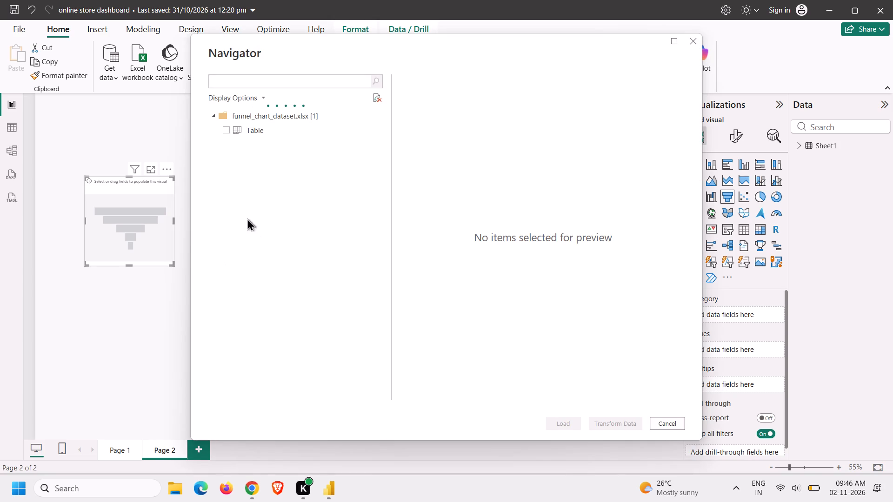
Preview the sheet named Table in funnel_chart_dataset.xlsx, select it for import and load it into the report.
{"action": "left_click", "coordinate": [272, 129]}
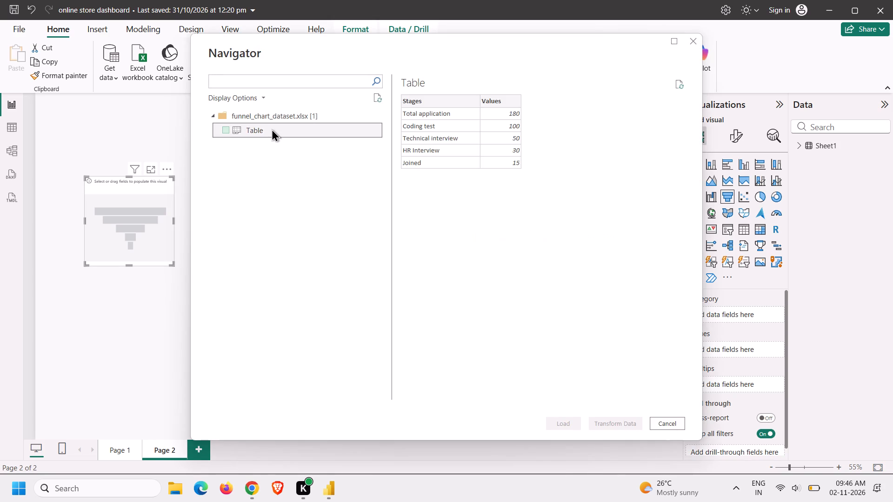
{"action": "left_click", "coordinate": [243, 114]}
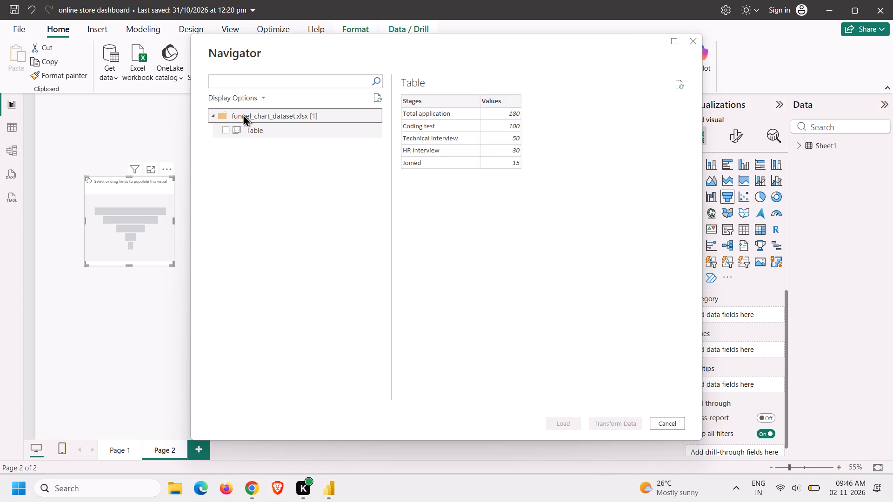
{"action": "left_click", "coordinate": [243, 114]}
{"action": "left_click", "coordinate": [238, 110]}
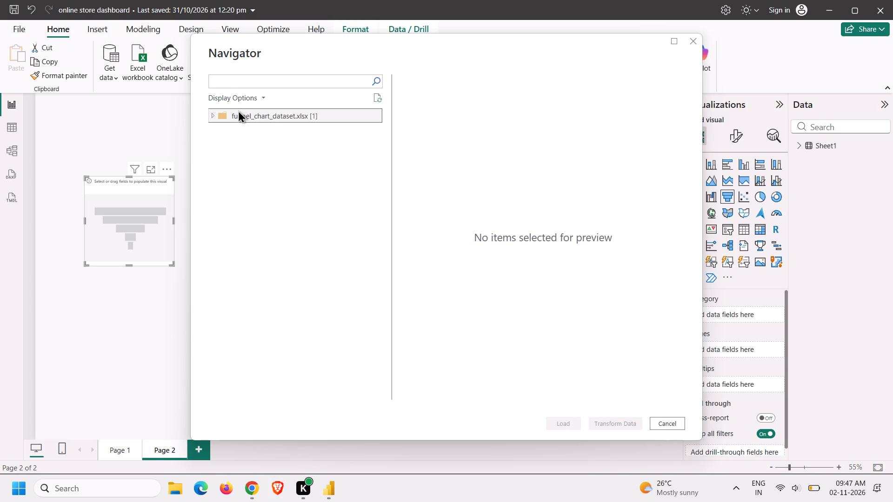
{"action": "left_click", "coordinate": [239, 116]}
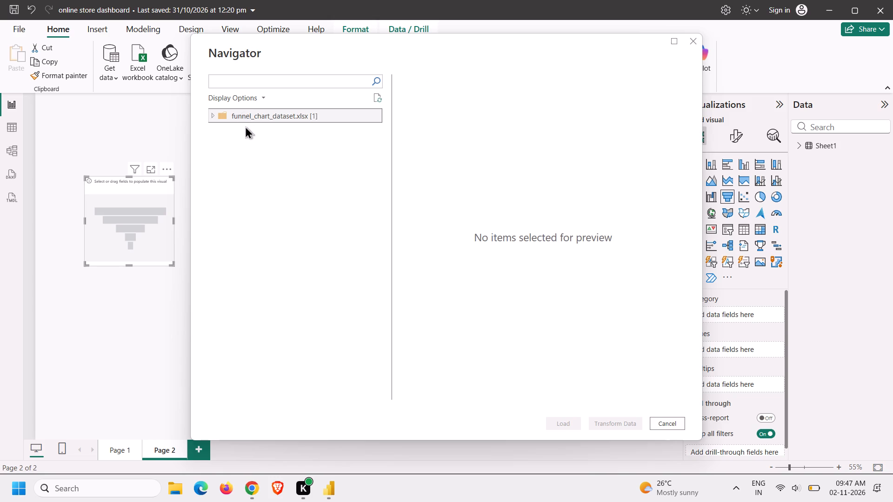
{"action": "left_click", "coordinate": [240, 119]}
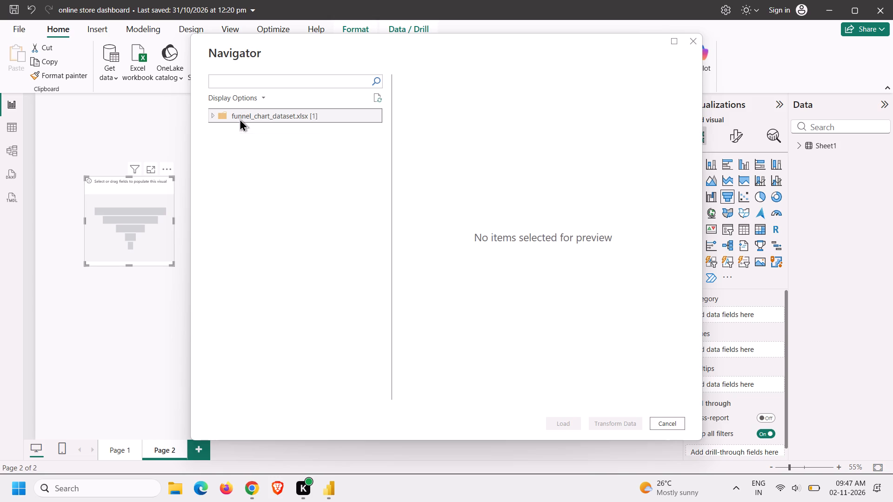
{"action": "left_click", "coordinate": [240, 119]}
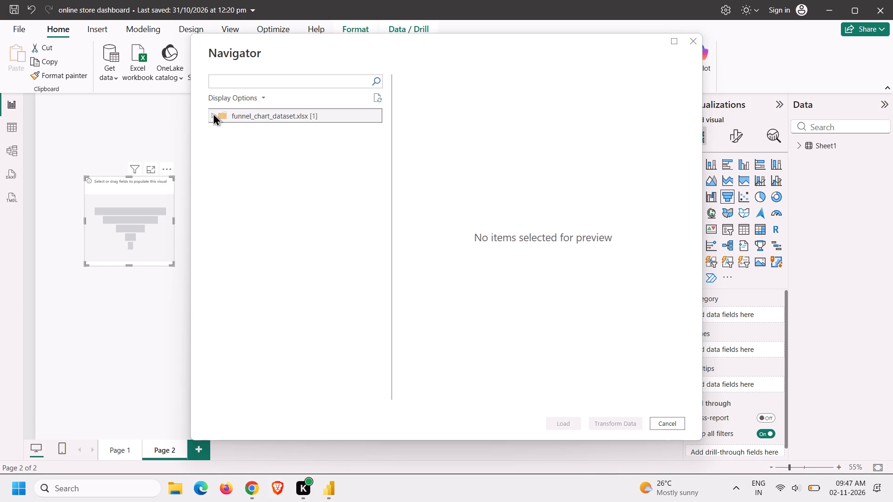
{"action": "left_click", "coordinate": [213, 113]}
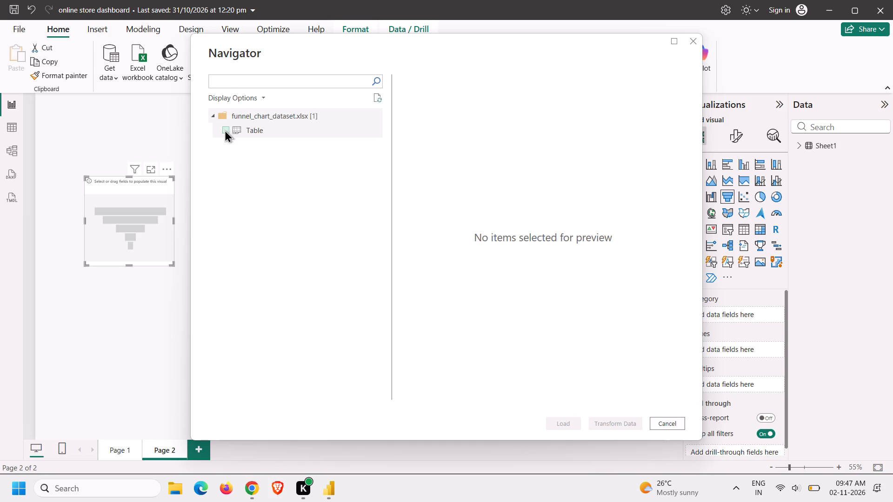
{"action": "left_click", "coordinate": [225, 130]}
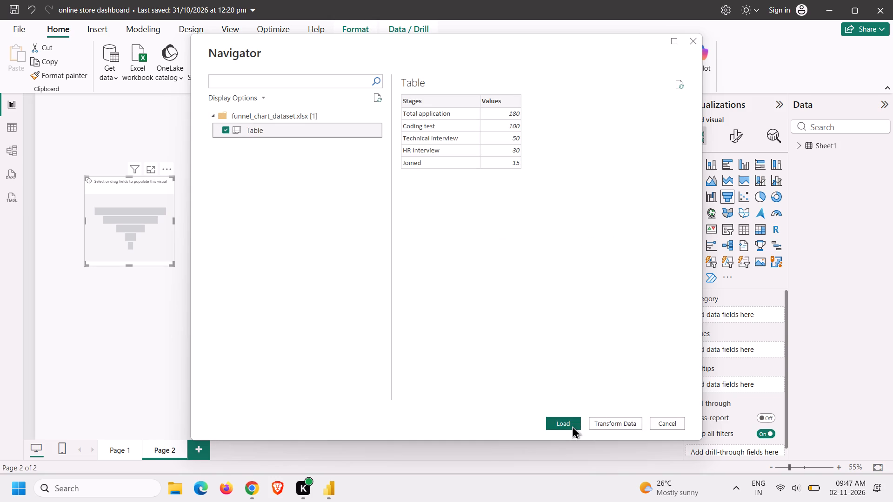
{"action": "left_click", "coordinate": [572, 426]}
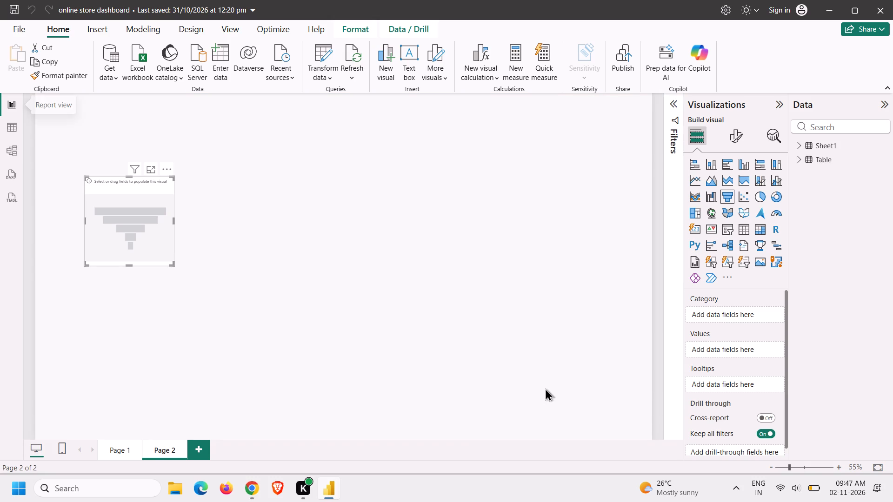
Expand the imported Table's fields and enlarge the empty funnel chart to about twice its width and one and a half times its height.
{"action": "left_click", "coordinate": [804, 160]}
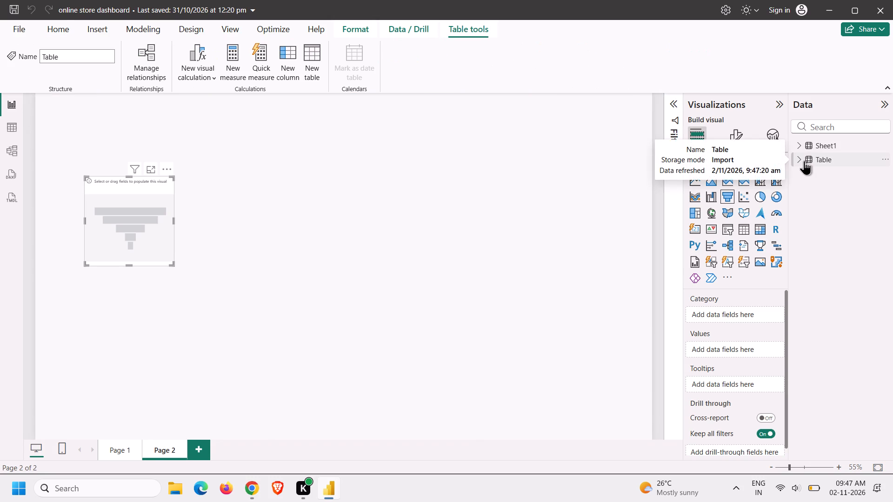
{"action": "left_click", "coordinate": [800, 163]}
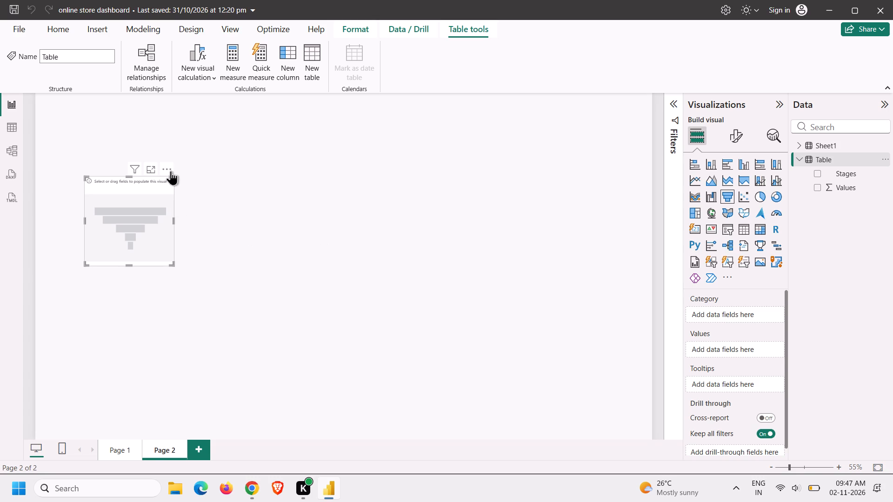
{"action": "left_click", "coordinate": [141, 215]}
{"action": "left_click_drag", "start_coordinate": [172, 263], "coordinate": [262, 305]}
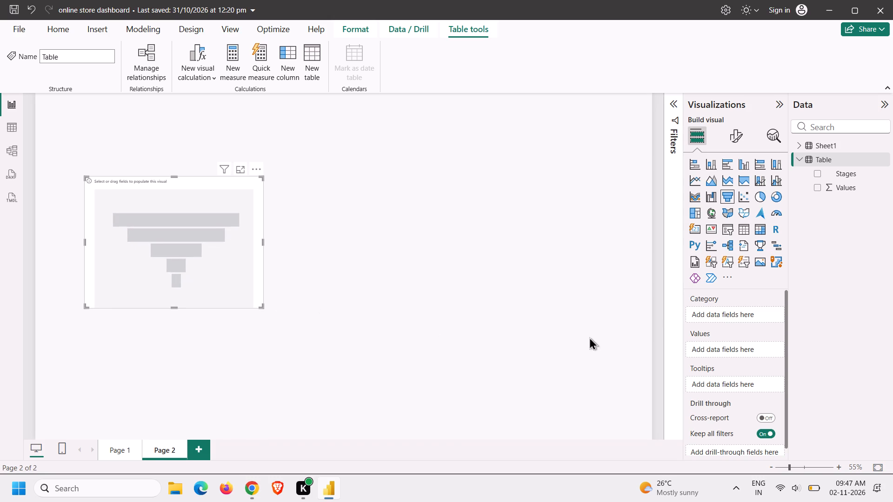
Populate the funnel chart with Table's Stages field as the Category and its Values field as the Values.
{"action": "left_click_drag", "start_coordinate": [832, 171], "coordinate": [755, 279]}
{"action": "left_click_drag", "start_coordinate": [755, 279], "coordinate": [731, 310]}
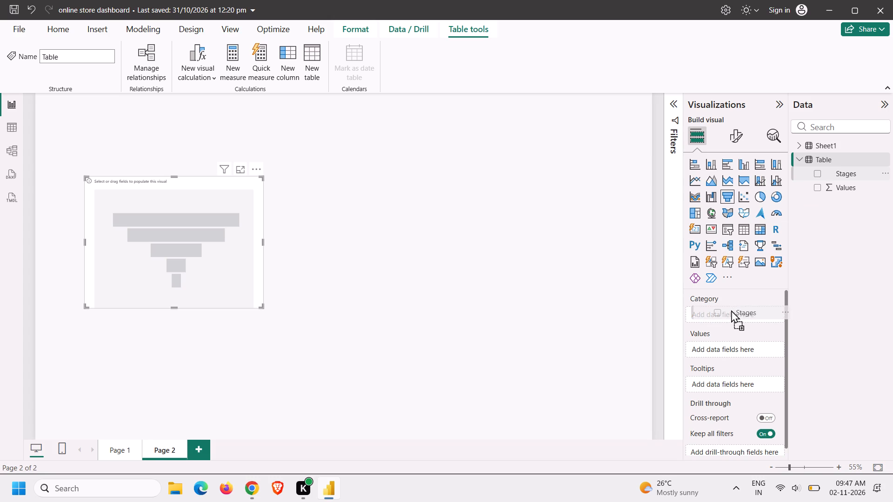
{"action": "double_click", "coordinate": [837, 189]}
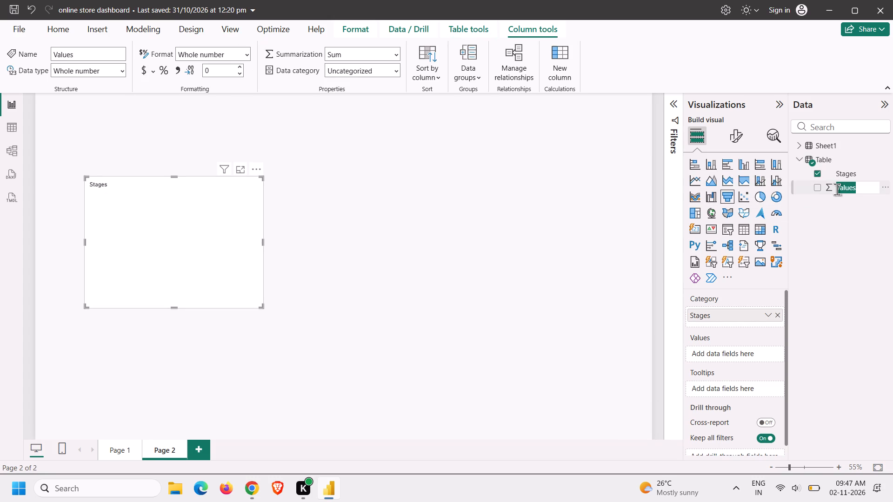
{"action": "left_click_drag", "start_coordinate": [813, 188], "coordinate": [720, 359]}
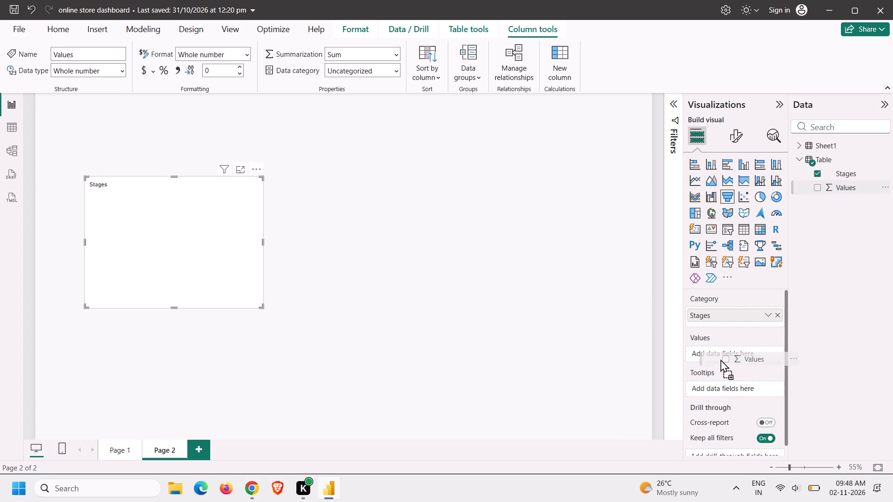
{"action": "left_click_drag", "start_coordinate": [720, 359], "coordinate": [719, 358]}
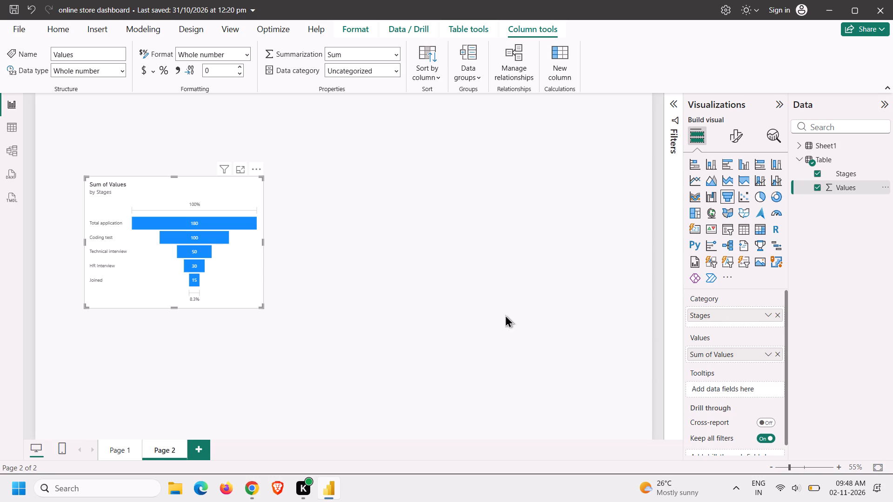
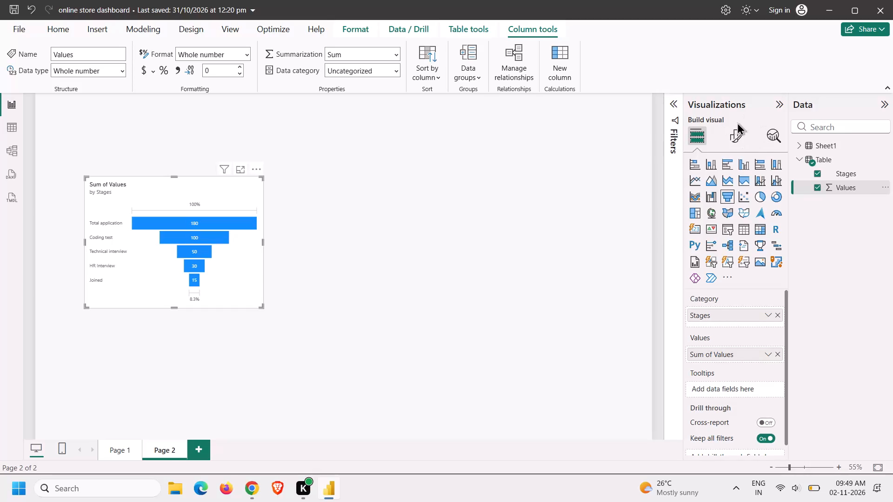
Set the funnel chart's default bar color to orange.
{"action": "left_click", "coordinate": [737, 138]}
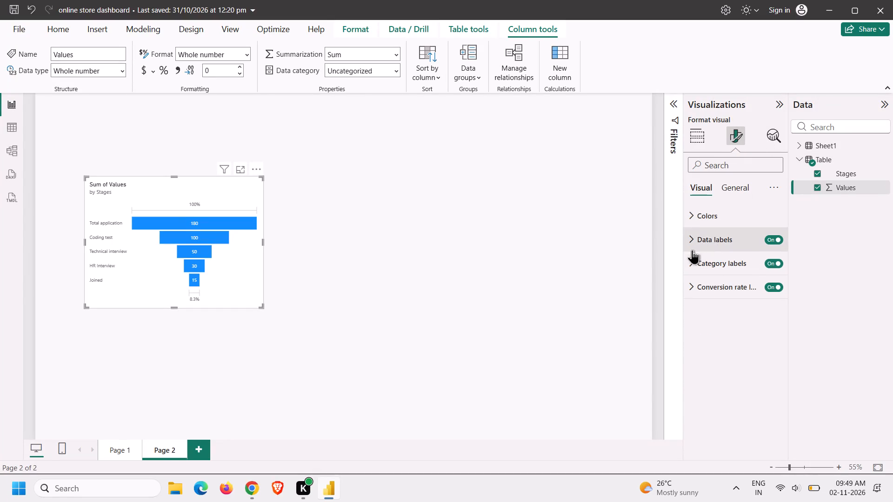
{"action": "left_click", "coordinate": [708, 213]}
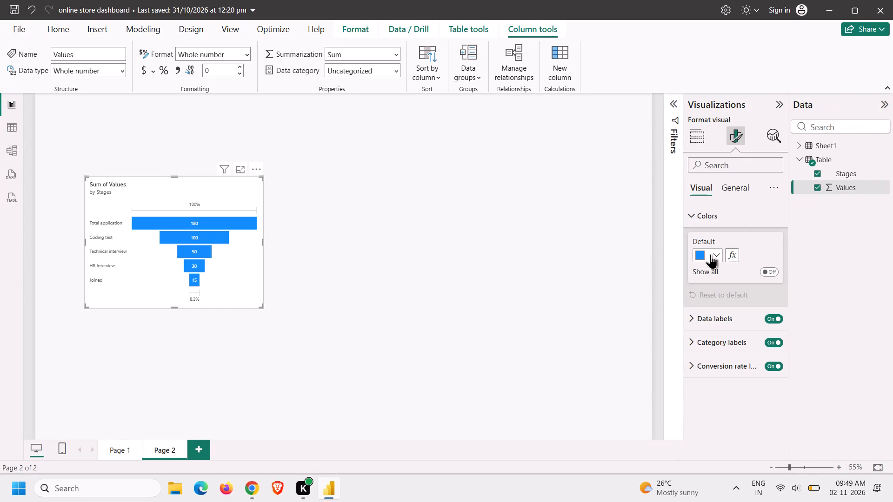
{"action": "left_click", "coordinate": [720, 253]}
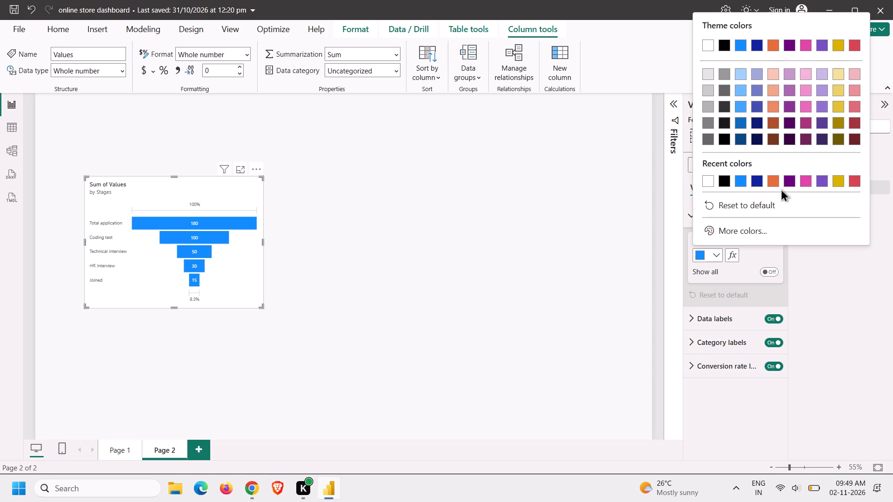
{"action": "left_click", "coordinate": [766, 180]}
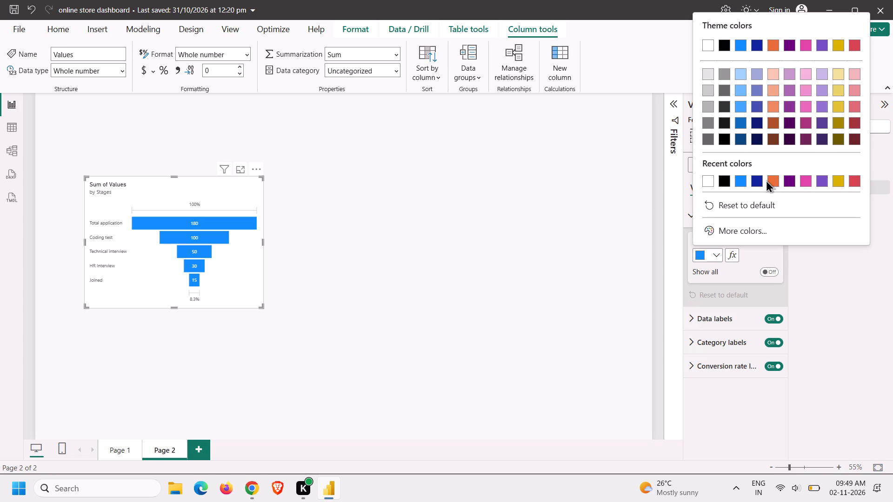
{"action": "left_click", "coordinate": [774, 180]}
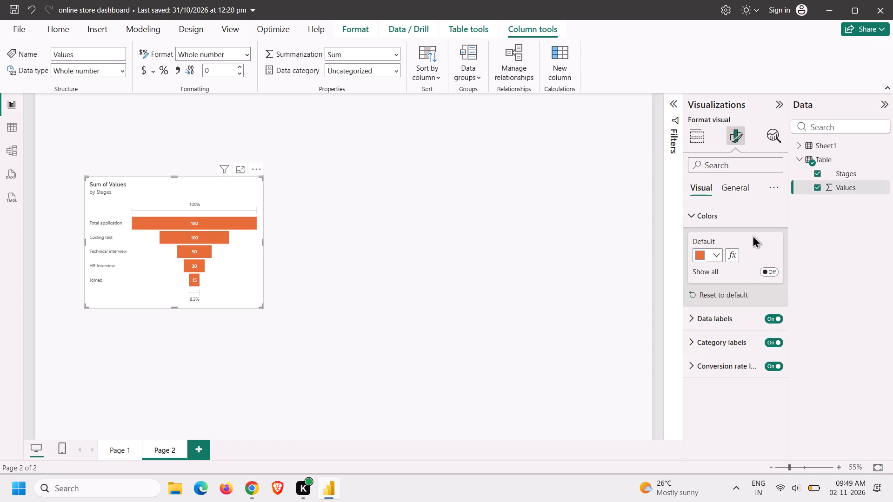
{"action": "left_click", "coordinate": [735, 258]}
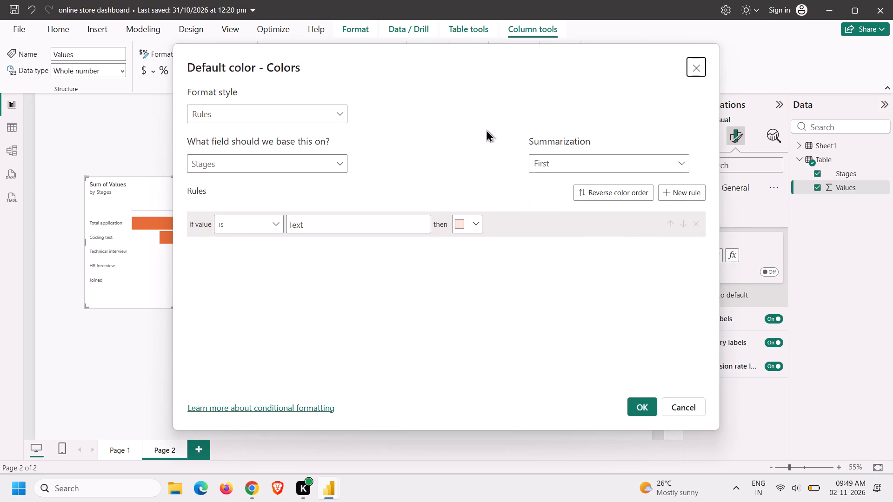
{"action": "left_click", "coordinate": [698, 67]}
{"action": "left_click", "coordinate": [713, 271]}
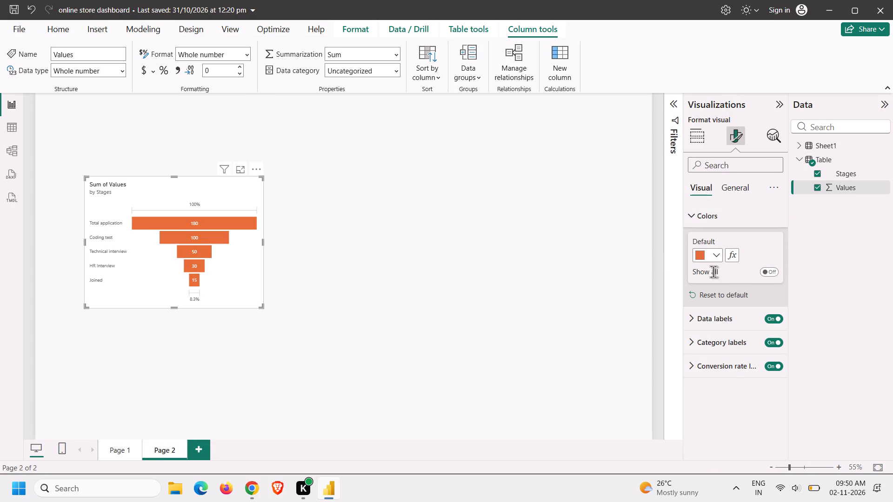
Show individual colors for all funnel stages and set Coding test to bright blue and Technical interview to light pink.
{"action": "left_click", "coordinate": [768, 271]}
{"action": "scroll", "coordinate": [720, 314], "scroll_direction": "down", "scroll_amount": 1}
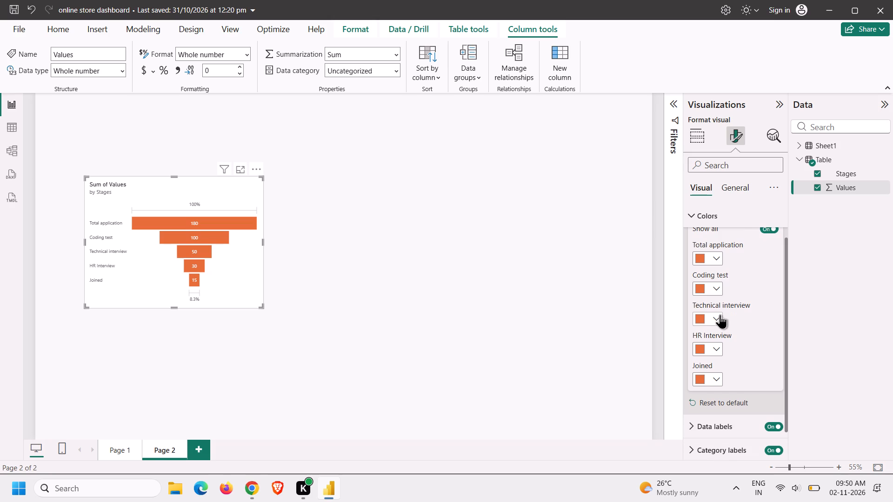
{"action": "left_click", "coordinate": [714, 285]}
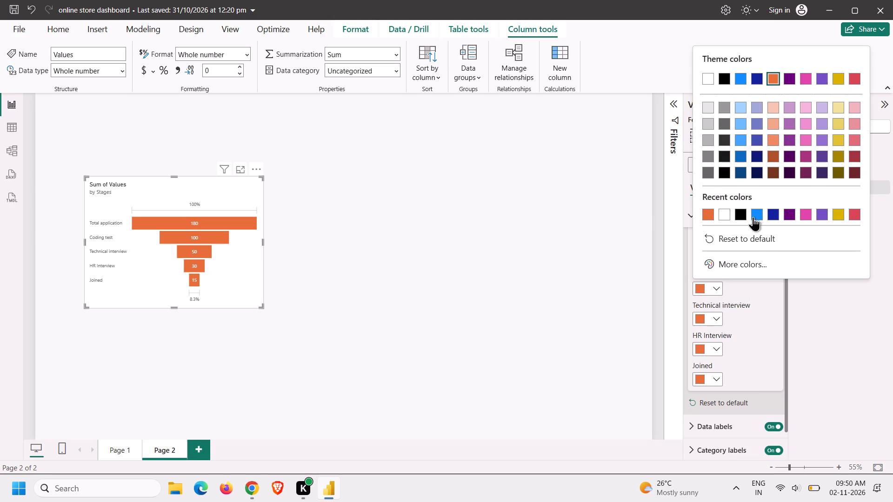
{"action": "left_click", "coordinate": [758, 217]}
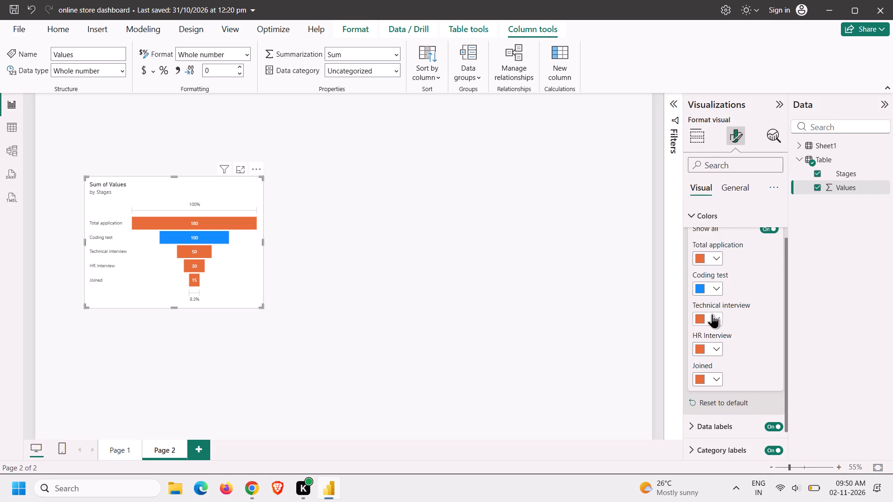
{"action": "left_click", "coordinate": [714, 320]}
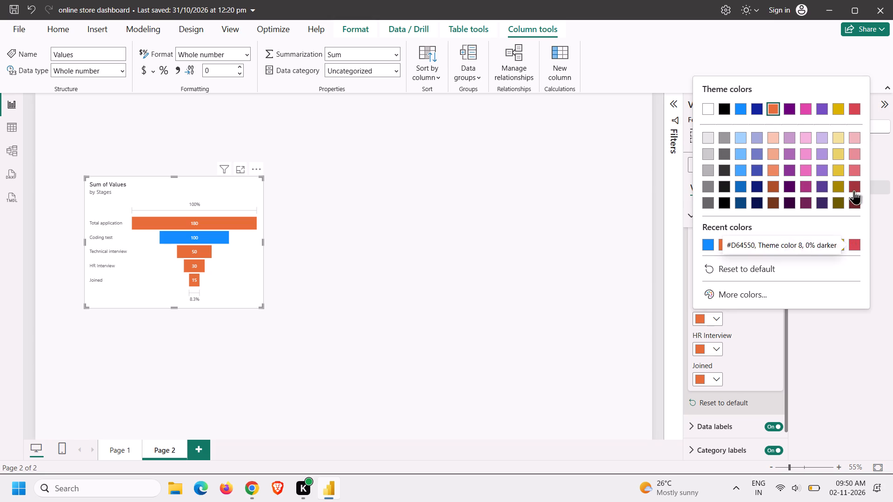
{"action": "left_click", "coordinate": [807, 137]}
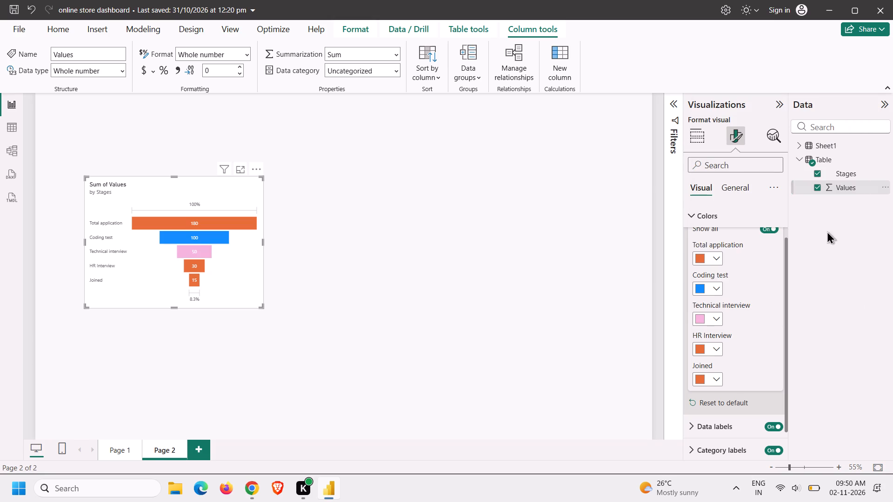
Set the HR Interview bar to light yellow and the Joined bar to dark blue, leaving the funnel chart deselected.
{"action": "left_click", "coordinate": [718, 346]}
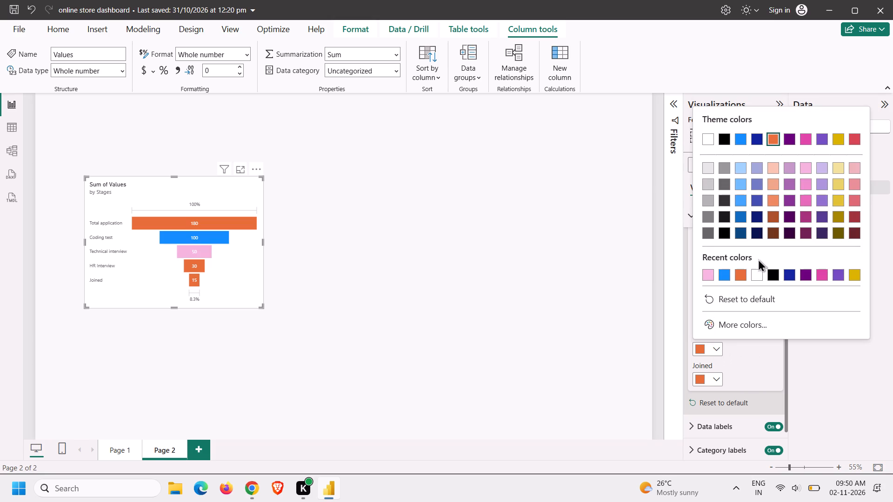
{"action": "left_click", "coordinate": [838, 184]}
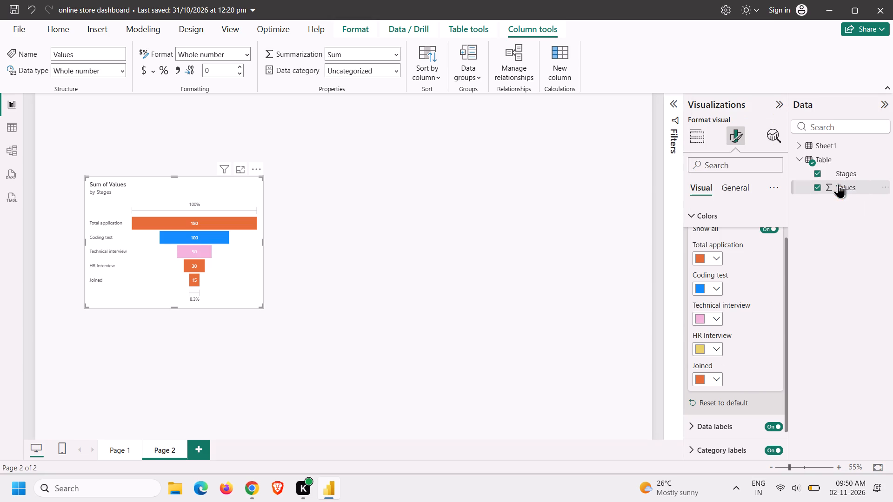
{"action": "scroll", "coordinate": [736, 356], "scroll_direction": "down", "scroll_amount": 1}
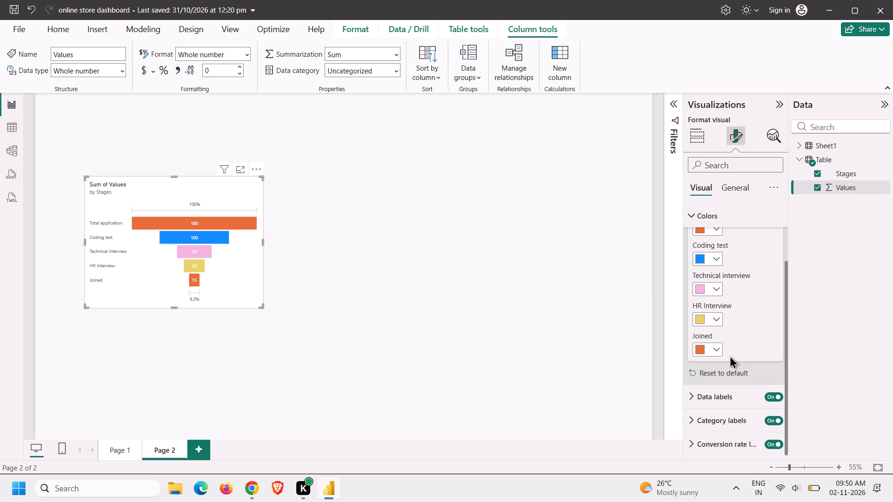
{"action": "left_click", "coordinate": [714, 347]}
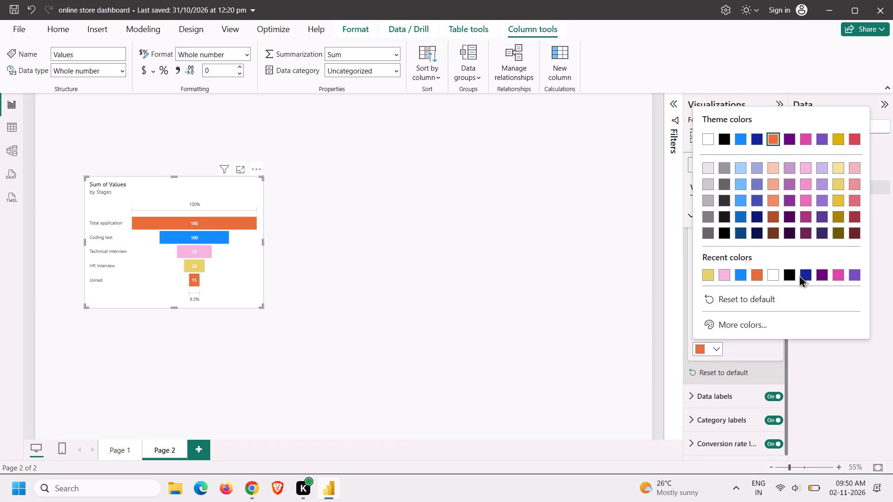
{"action": "left_click", "coordinate": [803, 275]}
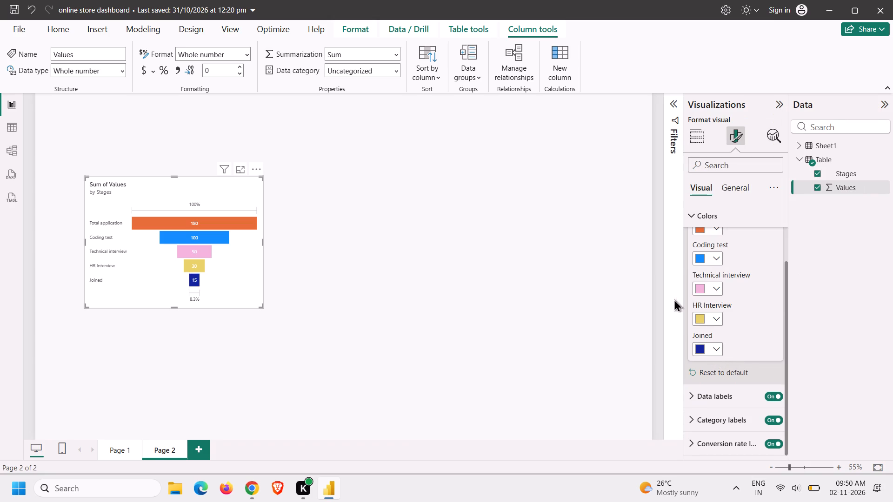
{"action": "left_click", "coordinate": [586, 309]}
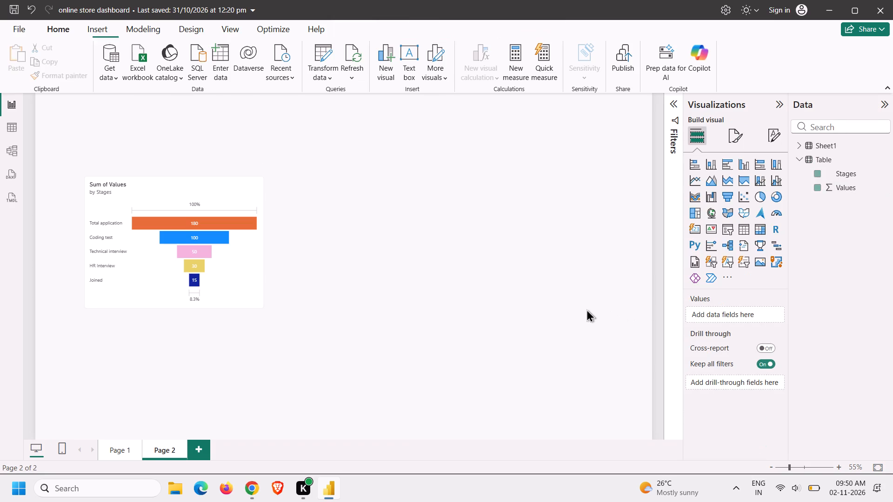
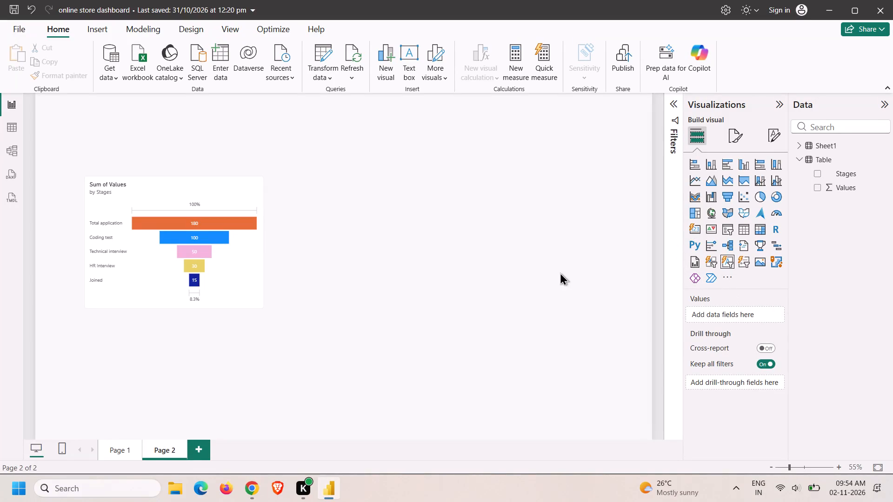
On Page 1, shrink the full-page State map from its upper-left corner to uncover the other dashboard visuals.
{"action": "left_click", "coordinate": [125, 445]}
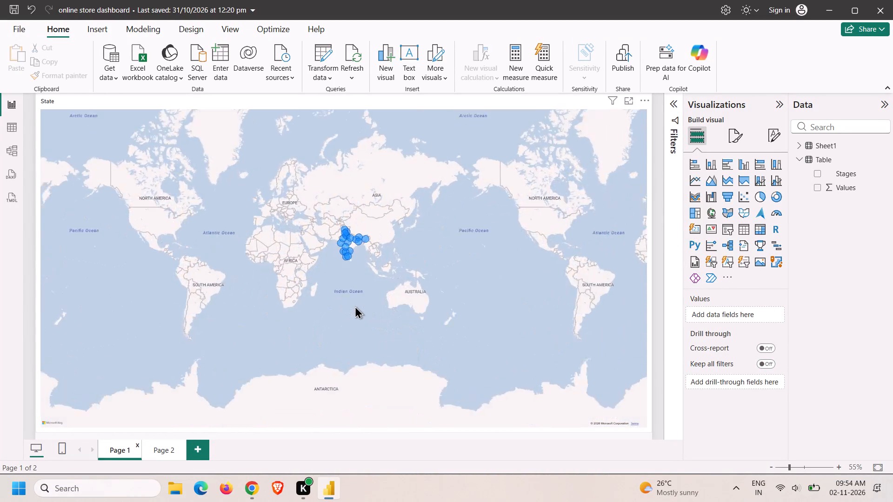
{"action": "scroll", "coordinate": [355, 306], "scroll_direction": "up", "scroll_amount": 3}
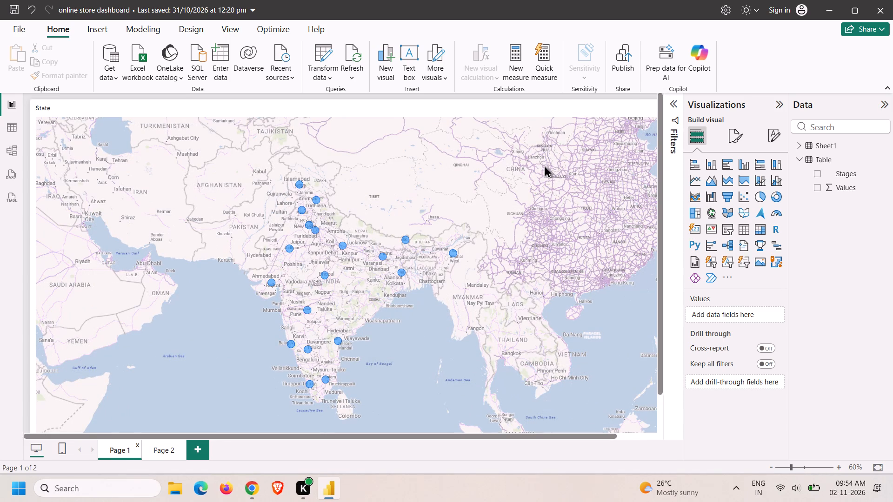
{"action": "left_click", "coordinate": [506, 107]}
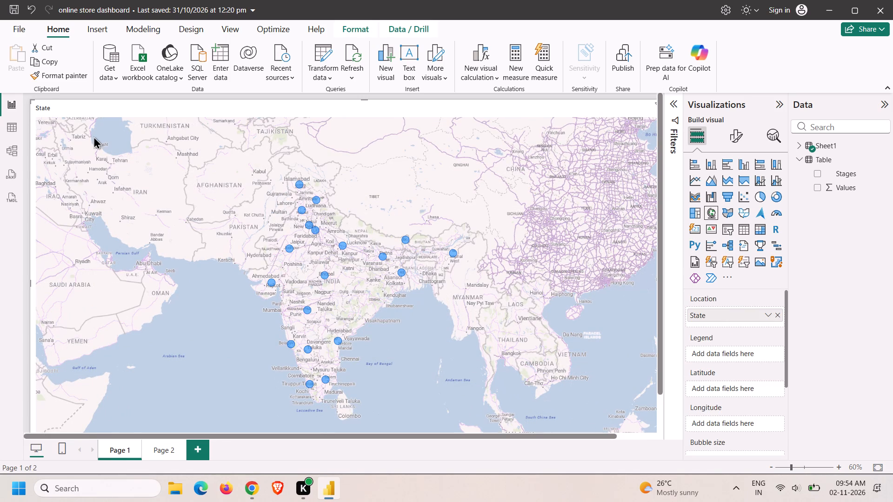
{"action": "left_click_drag", "start_coordinate": [30, 99], "coordinate": [236, 223]}
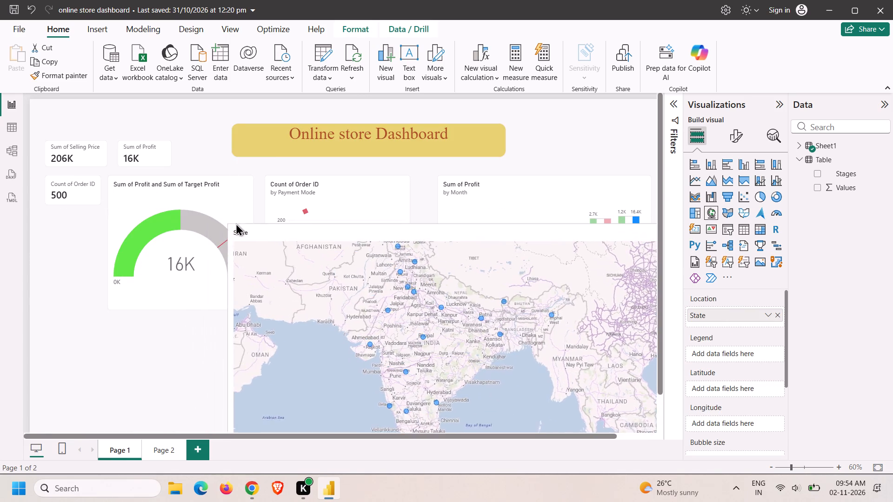
{"action": "left_click_drag", "start_coordinate": [236, 223], "coordinate": [330, 258]}
Move the State map to the lower-left part of the report page and narrow it to clear the monthly profit waterfall chart.
{"action": "left_click_drag", "start_coordinate": [478, 294], "coordinate": [292, 245]}
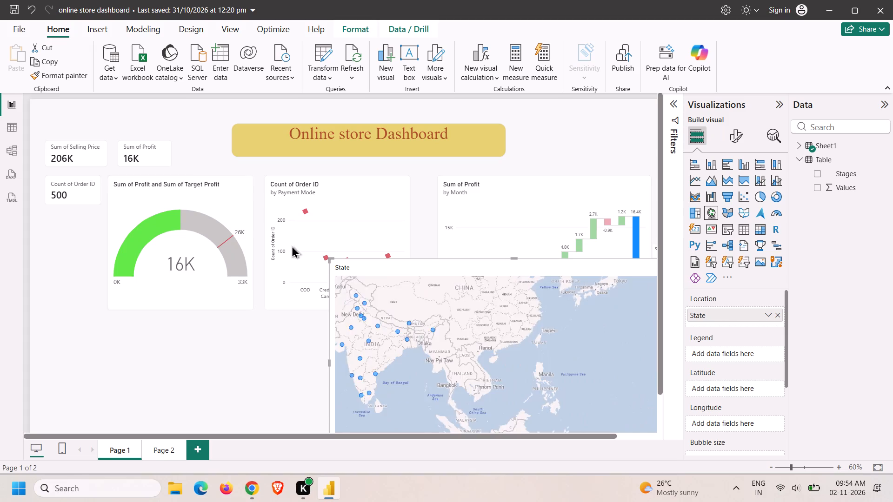
{"action": "left_click_drag", "start_coordinate": [292, 245], "coordinate": [451, 332]}
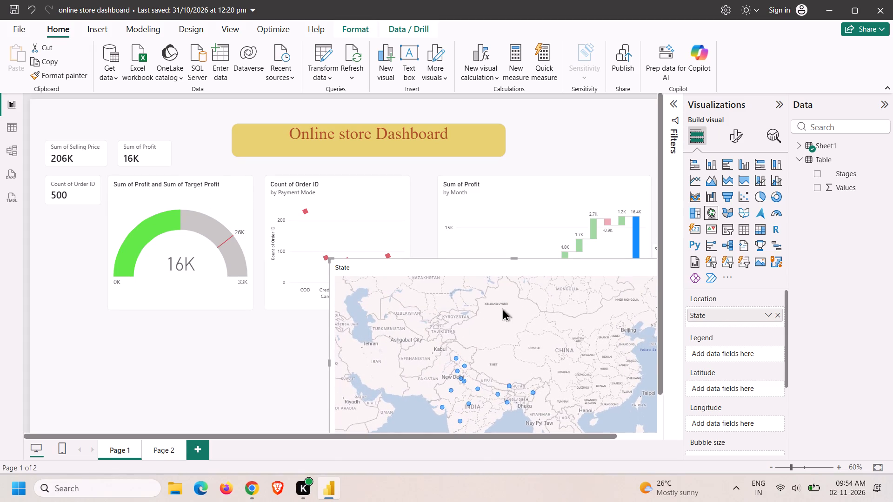
{"action": "left_click_drag", "start_coordinate": [495, 261], "coordinate": [413, 234]}
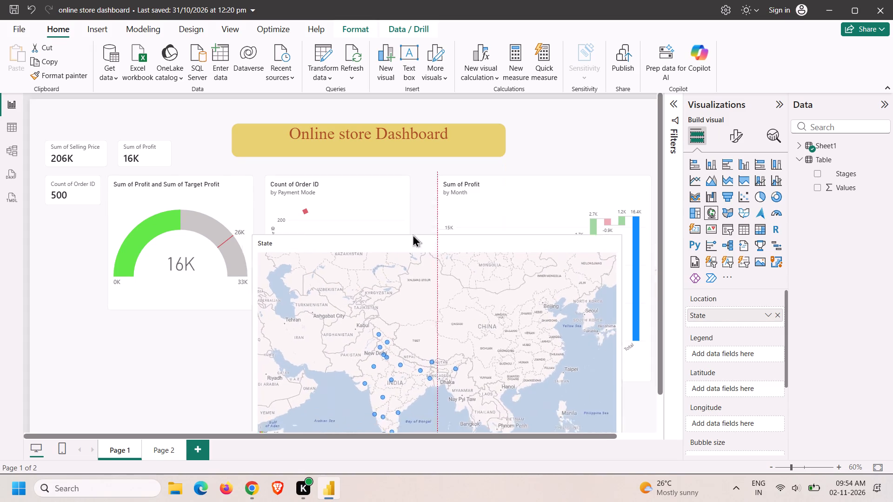
{"action": "left_click_drag", "start_coordinate": [413, 234], "coordinate": [265, 207]}
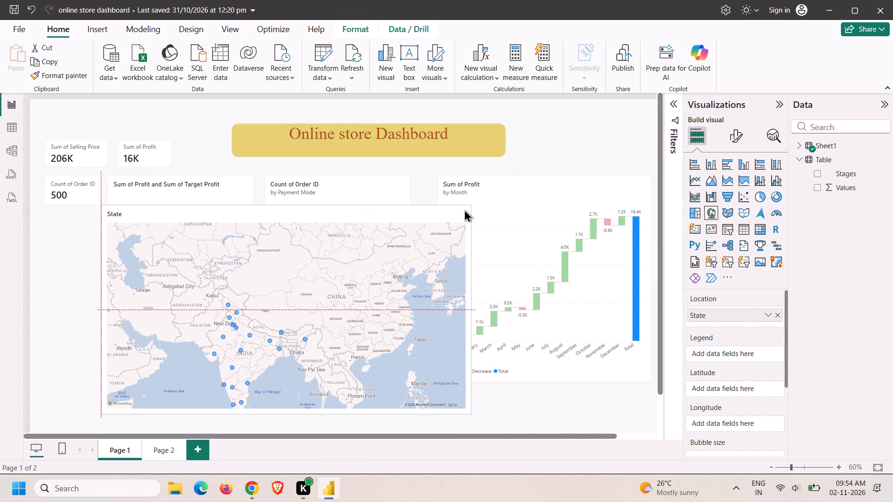
{"action": "left_click_drag", "start_coordinate": [467, 206], "coordinate": [292, 257]}
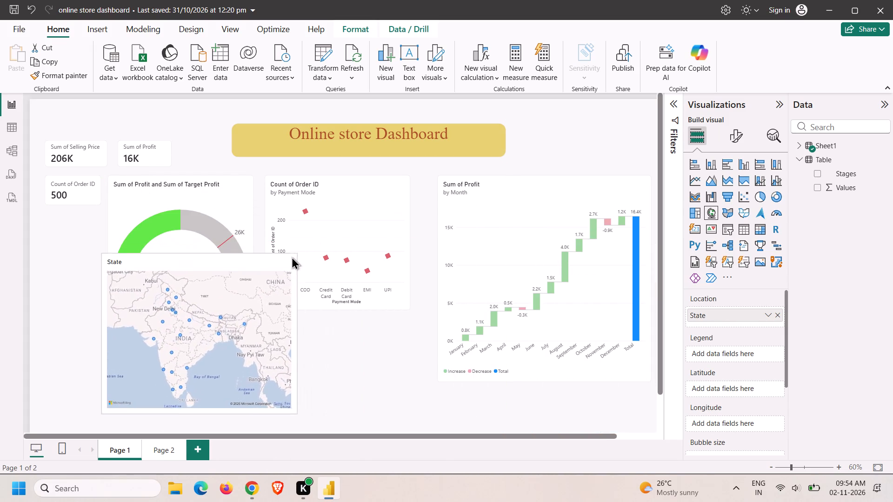
{"action": "left_click_drag", "start_coordinate": [292, 257], "coordinate": [310, 201]}
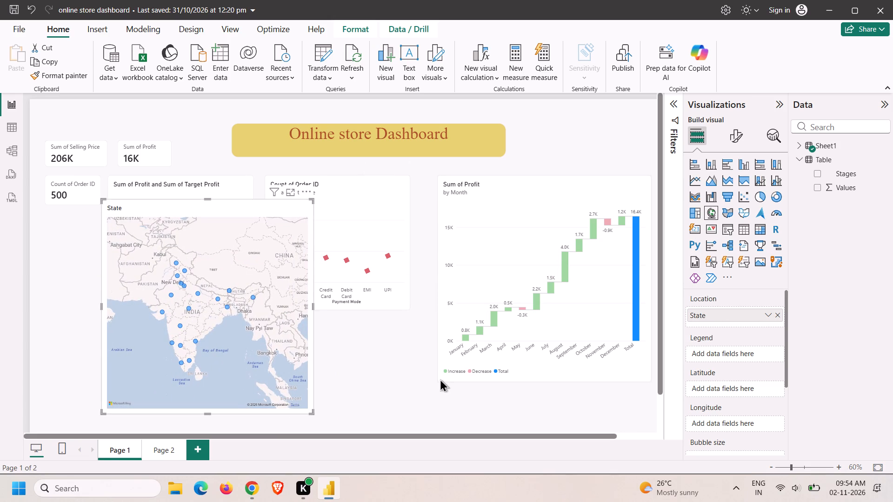
Examine the State map's formatting options, including the map style, controls, geocoding culture and general settings.
{"action": "left_click", "coordinate": [740, 132]}
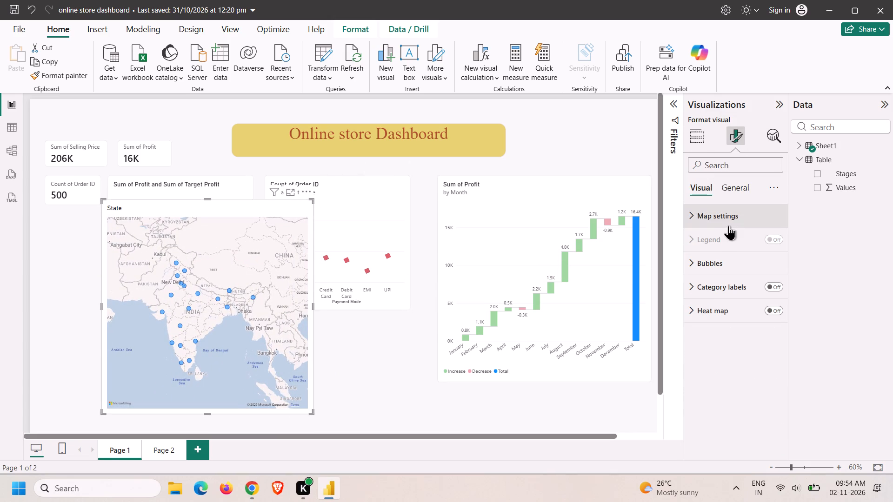
{"action": "left_click", "coordinate": [721, 218]}
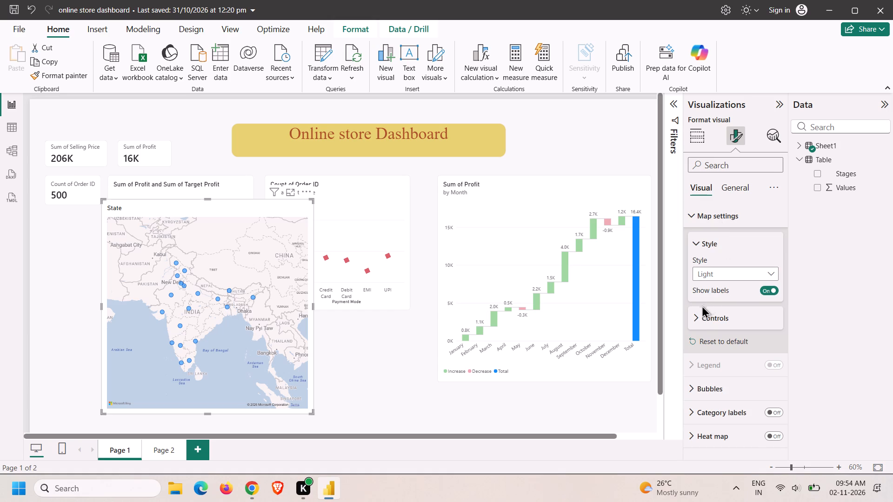
{"action": "left_click", "coordinate": [697, 314]}
{"action": "scroll", "coordinate": [744, 341], "scroll_direction": "down", "scroll_amount": 1}
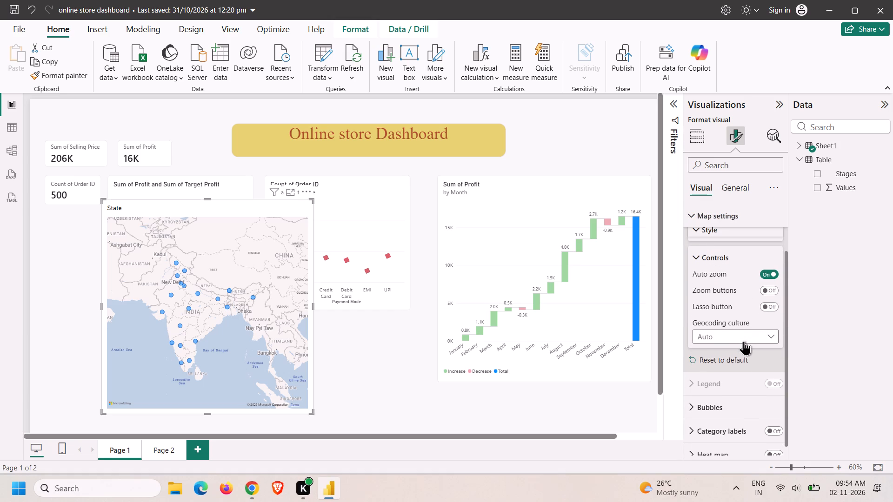
{"action": "left_click", "coordinate": [727, 340]}
{"action": "left_click", "coordinate": [819, 248]}
{"action": "scroll", "coordinate": [696, 352], "scroll_direction": "down", "scroll_amount": 2}
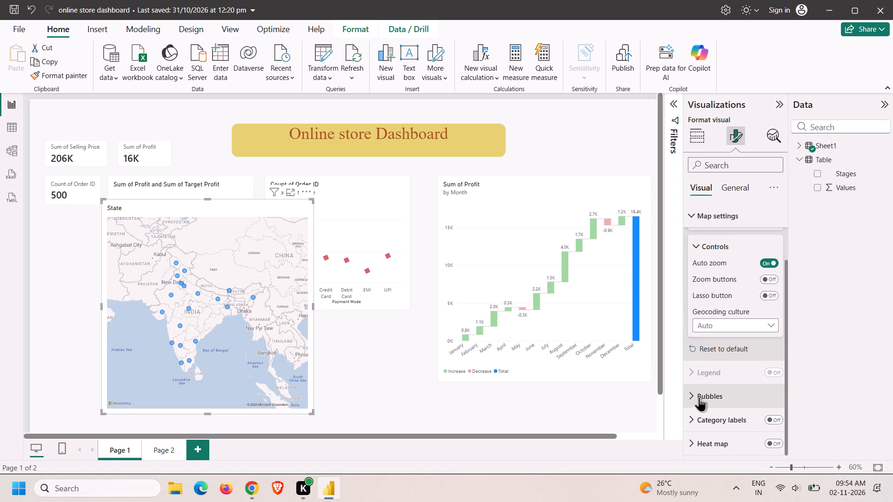
{"action": "left_click", "coordinate": [693, 214]}
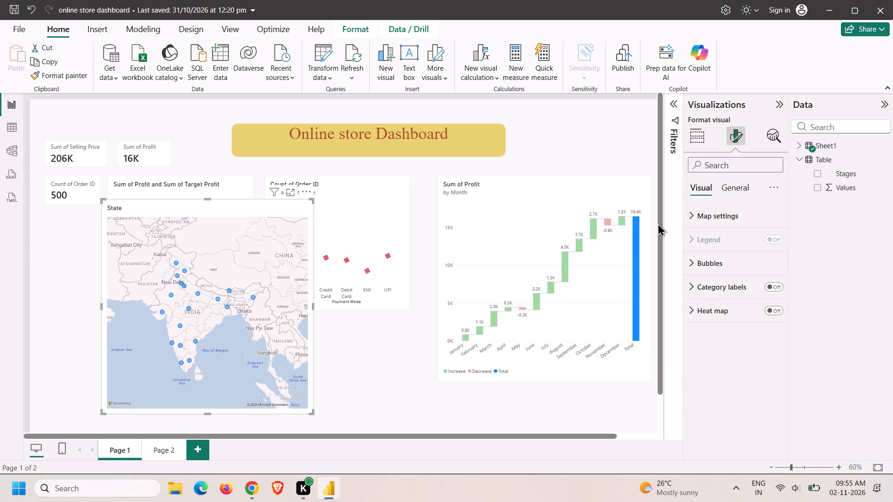
{"action": "left_click", "coordinate": [744, 186]}
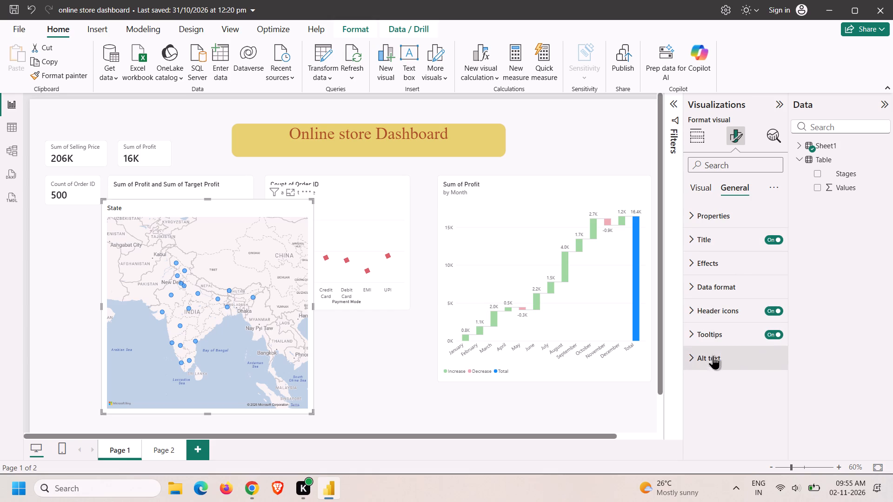
{"action": "left_click", "coordinate": [697, 193]}
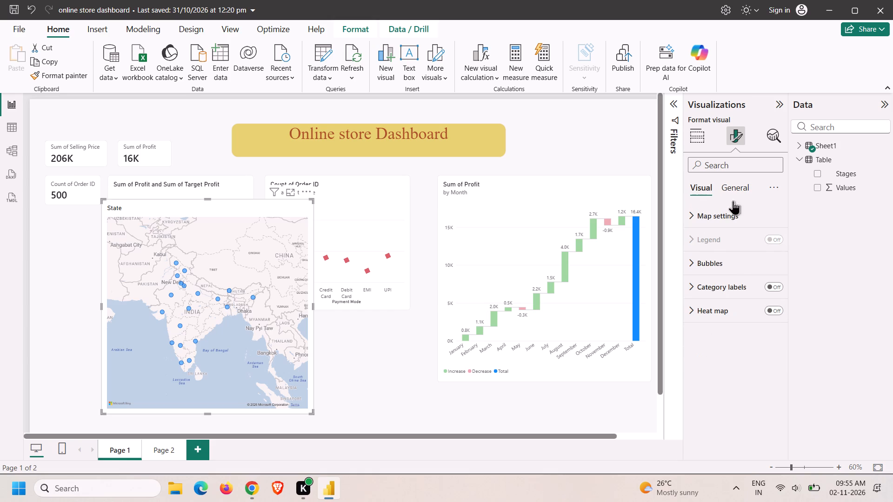
{"action": "left_click", "coordinate": [714, 215]}
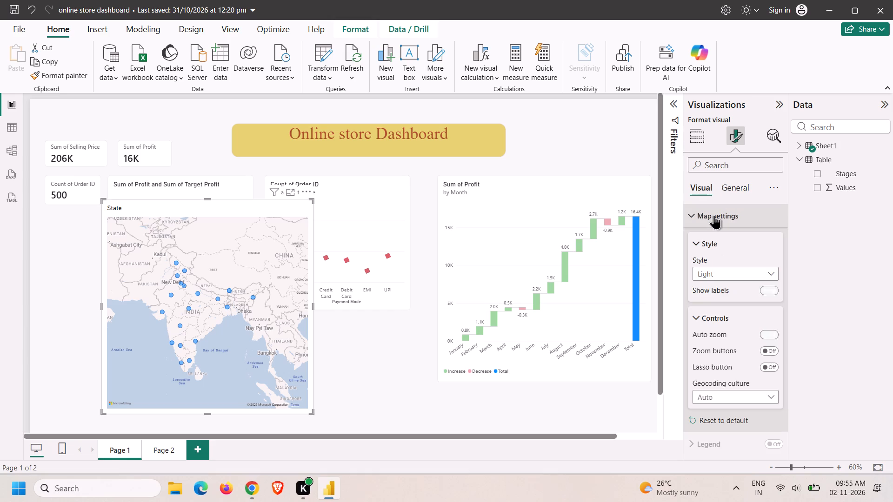
{"action": "scroll", "coordinate": [715, 362], "scroll_direction": "down", "scroll_amount": 1}
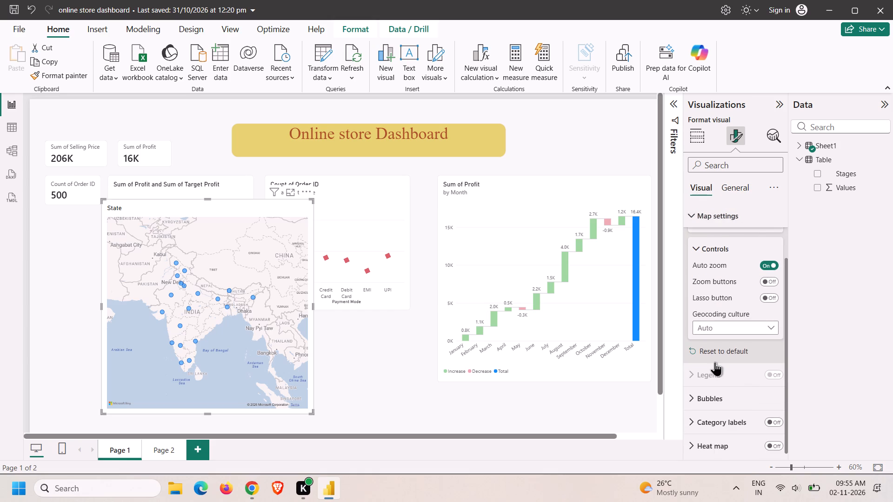
{"action": "scroll", "coordinate": [715, 362], "scroll_direction": "down", "scroll_amount": 1}
{"action": "scroll", "coordinate": [722, 338], "scroll_direction": "up", "scroll_amount": 3}
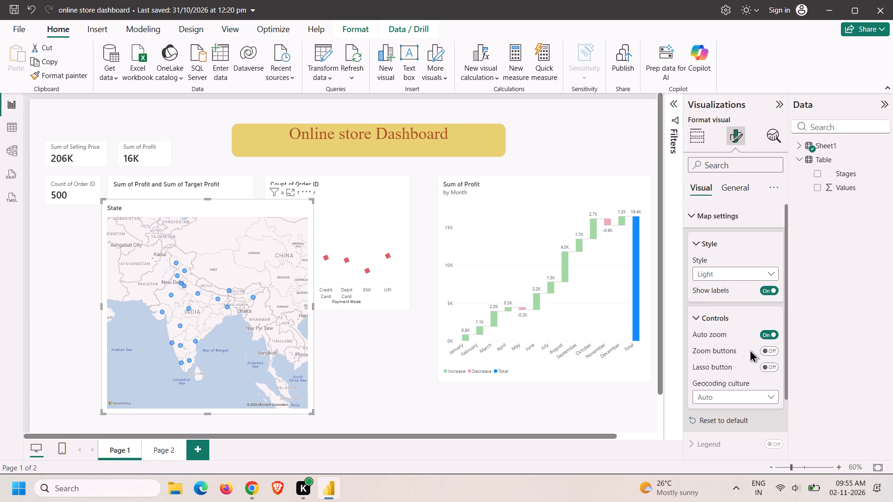
{"action": "left_click", "coordinate": [720, 245]}
{"action": "left_click", "coordinate": [698, 270]}
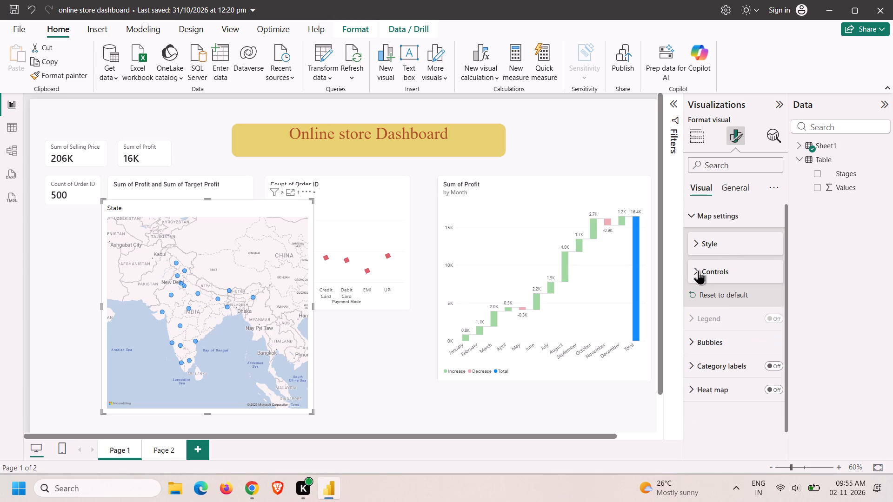
{"action": "left_click", "coordinate": [715, 274]}
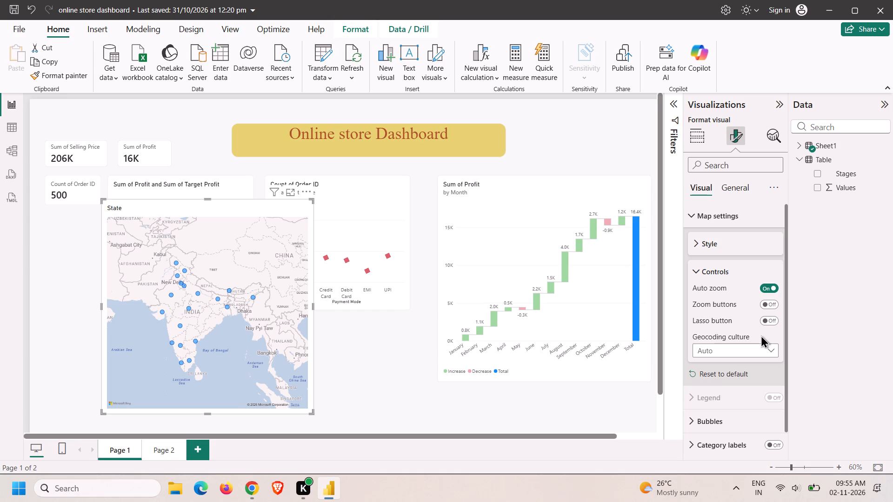
{"action": "scroll", "coordinate": [749, 371], "scroll_direction": "down", "scroll_amount": 2}
{"action": "scroll", "coordinate": [749, 371], "scroll_direction": "up", "scroll_amount": 1}
{"action": "left_click", "coordinate": [696, 268]}
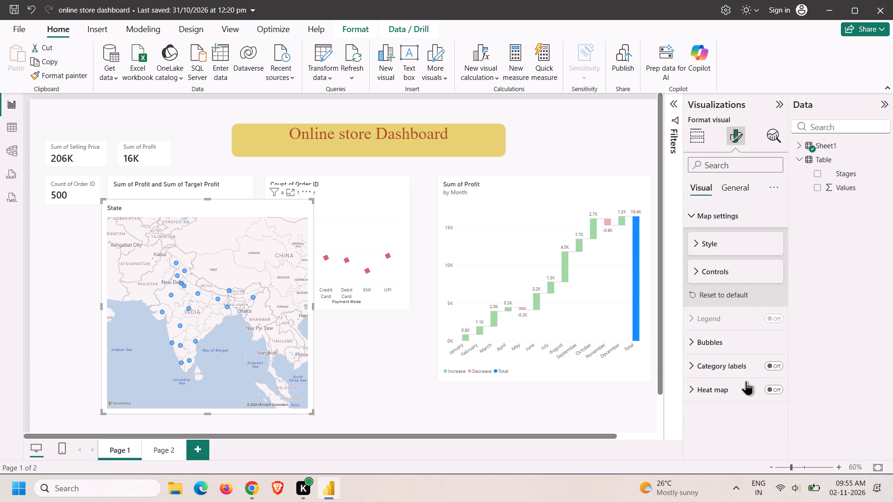
{"action": "left_click", "coordinate": [720, 213]}
{"action": "left_click", "coordinate": [706, 208]}
{"action": "left_click", "coordinate": [711, 278]}
{"action": "left_click", "coordinate": [703, 265]}
{"action": "left_click", "coordinate": [706, 244]}
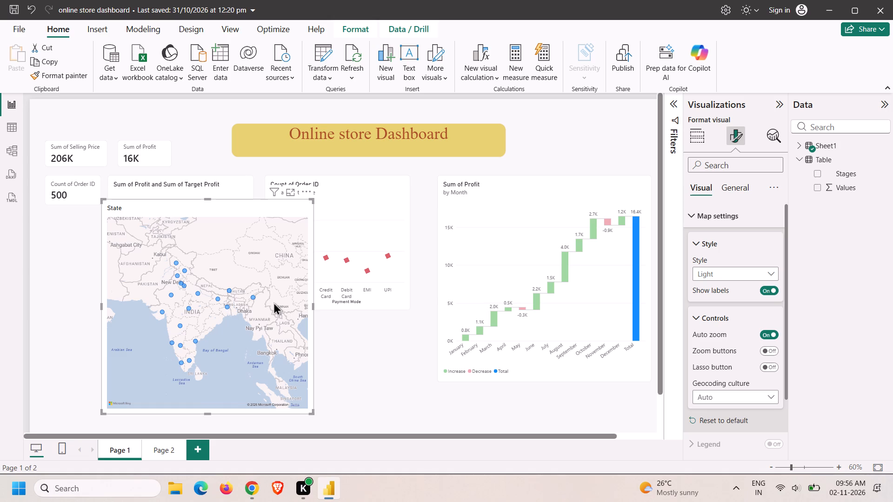
Set the State map's style to Aerial.
{"action": "left_click", "coordinate": [693, 140]}
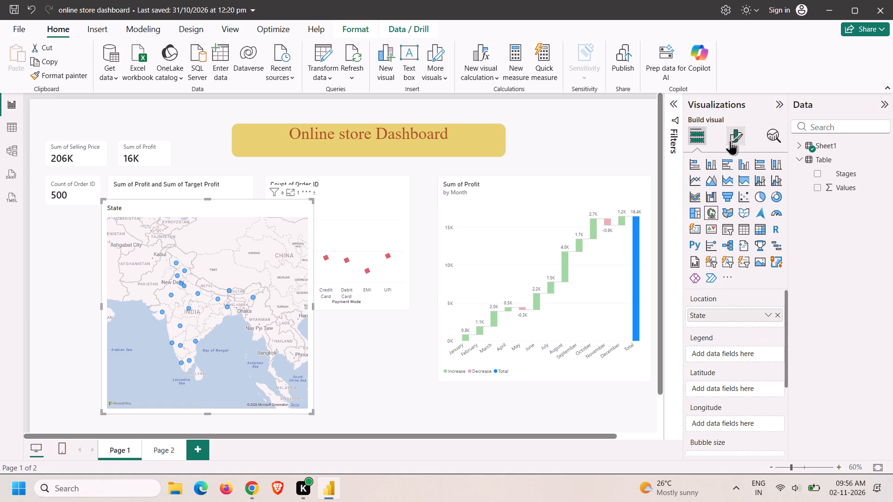
{"action": "left_click", "coordinate": [737, 140]}
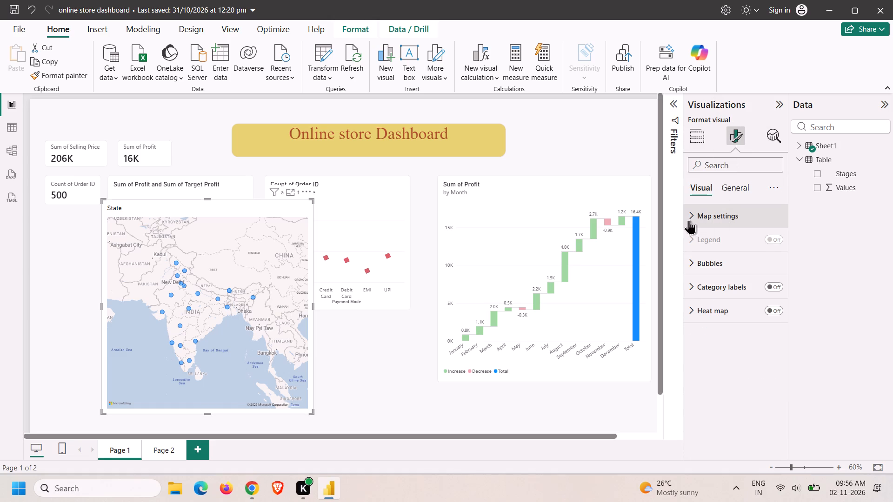
{"action": "left_click", "coordinate": [689, 219]}
{"action": "left_click", "coordinate": [751, 273]}
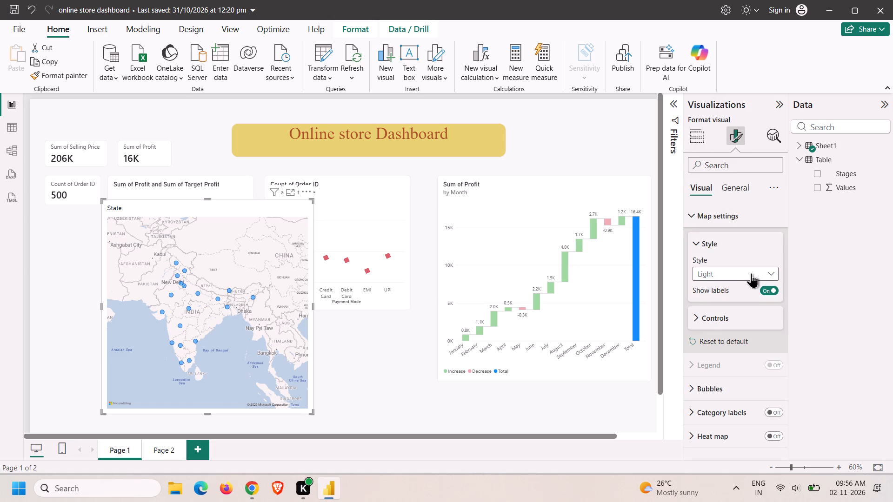
{"action": "left_click", "coordinate": [729, 286]}
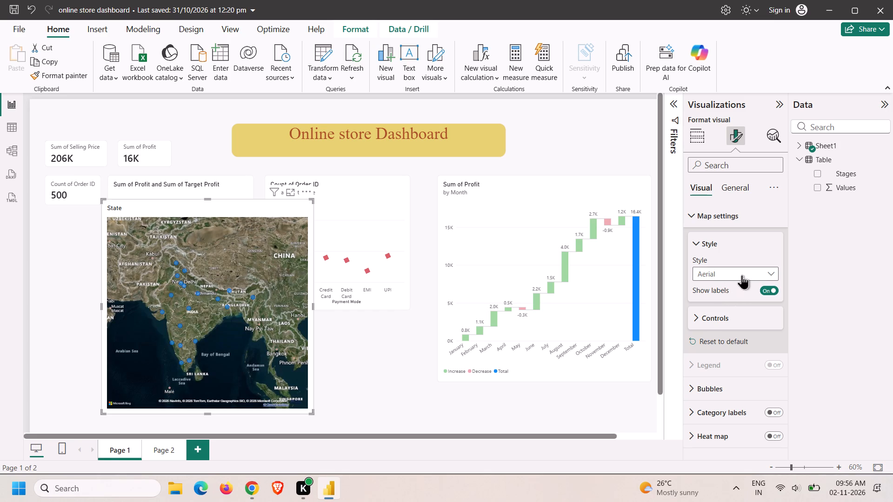
{"action": "left_click", "coordinate": [742, 275]}
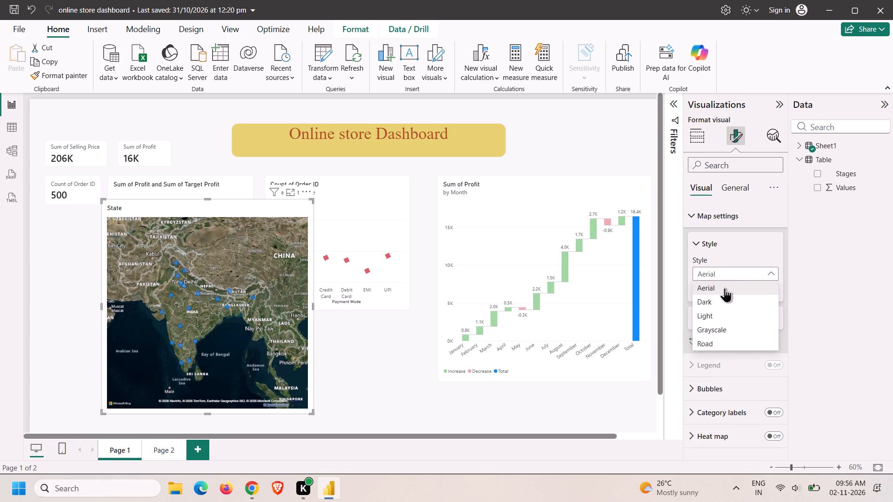
{"action": "left_click", "coordinate": [725, 288]}
Examine the State map's Controls settings, and collapse its Controls and Style groups.
{"action": "left_click", "coordinate": [695, 316]}
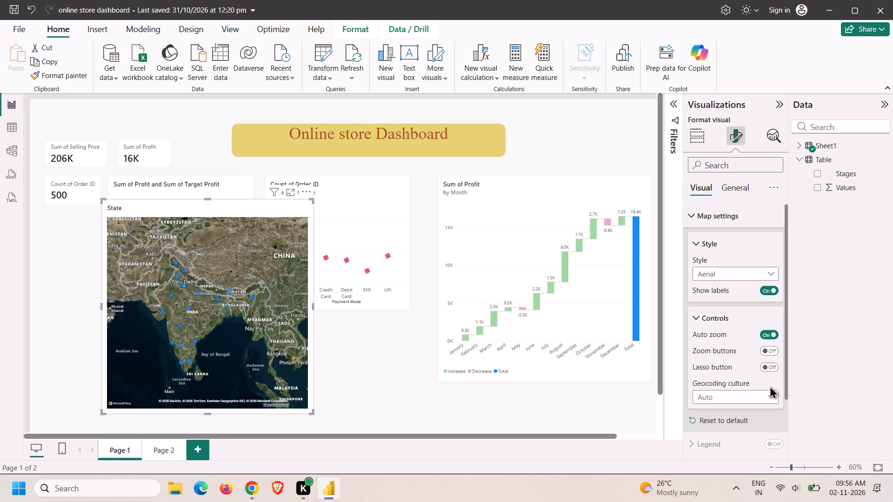
{"action": "scroll", "coordinate": [769, 393], "scroll_direction": "down", "scroll_amount": 1}
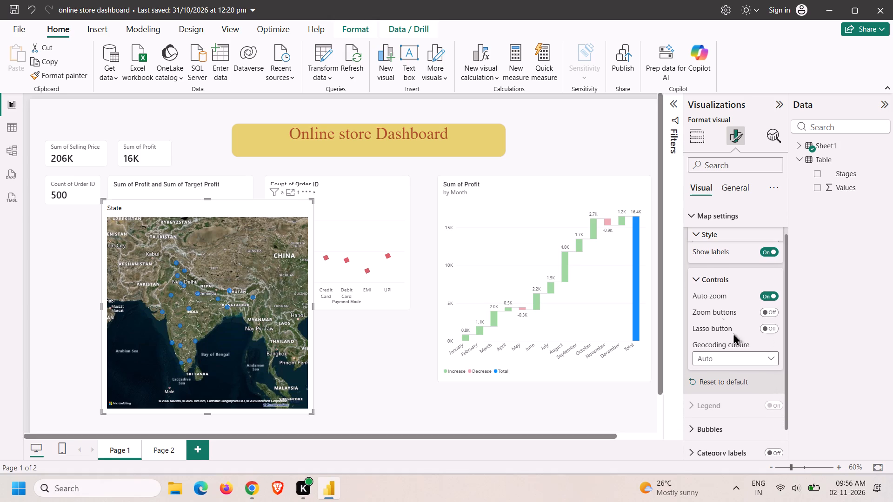
{"action": "left_click", "coordinate": [696, 278]}
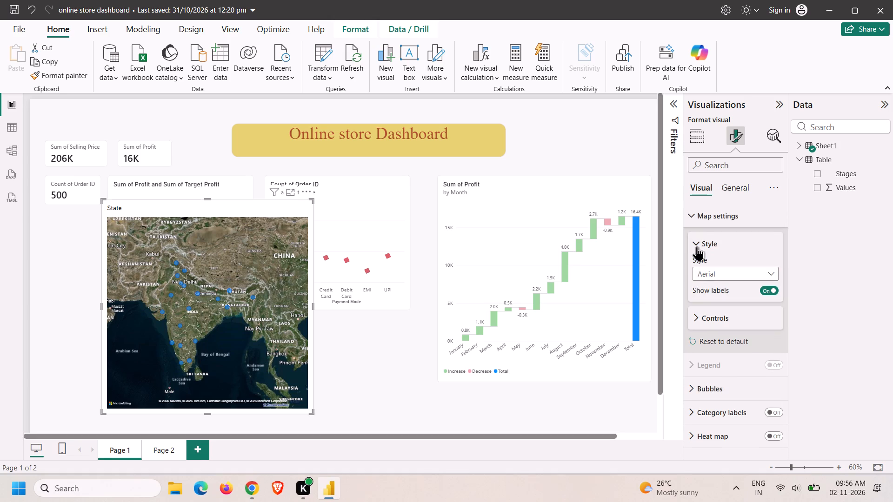
{"action": "left_click", "coordinate": [695, 242]}
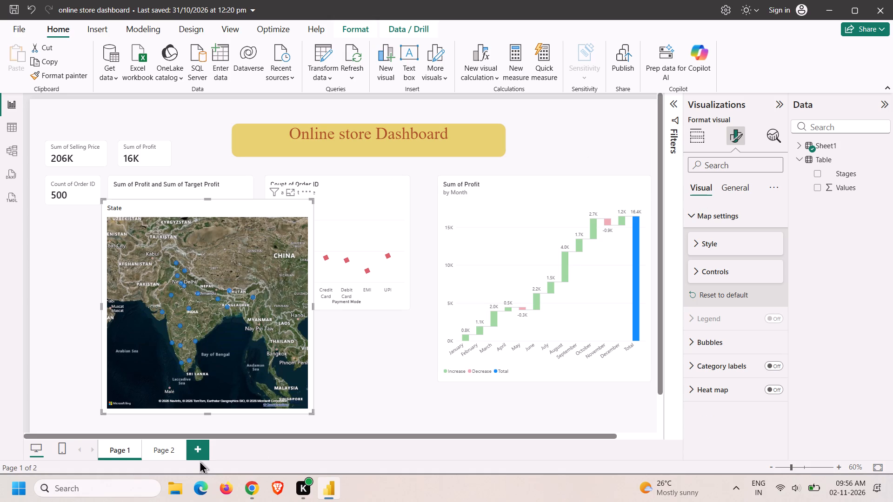
Add a new blank page to the report after Page 2.
{"action": "left_click", "coordinate": [204, 443]}
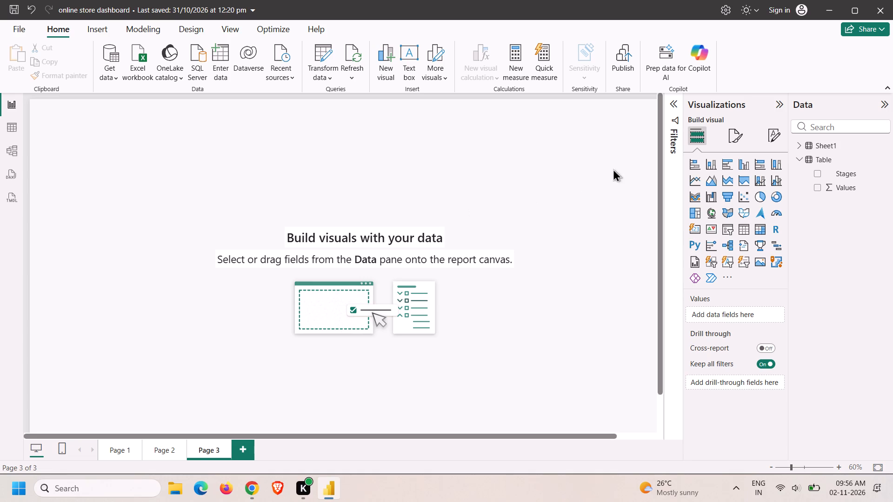
Insert an empty treemap on Page 3, enlarged to nearly half the page width and placed around the upper middle of the canvas.
{"action": "left_click", "coordinate": [693, 215]}
{"action": "left_click_drag", "start_coordinate": [90, 150], "coordinate": [237, 258]}
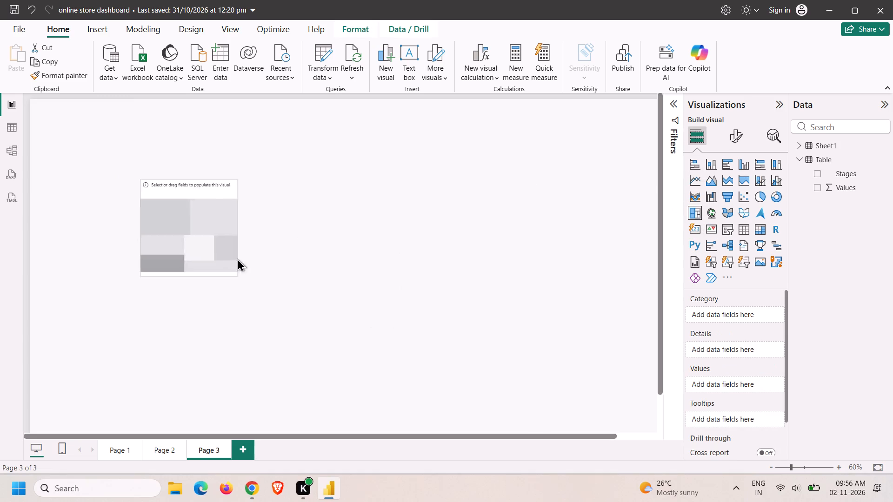
{"action": "left_click_drag", "start_coordinate": [237, 258], "coordinate": [284, 241]}
{"action": "left_click_drag", "start_coordinate": [321, 287], "coordinate": [332, 294]}
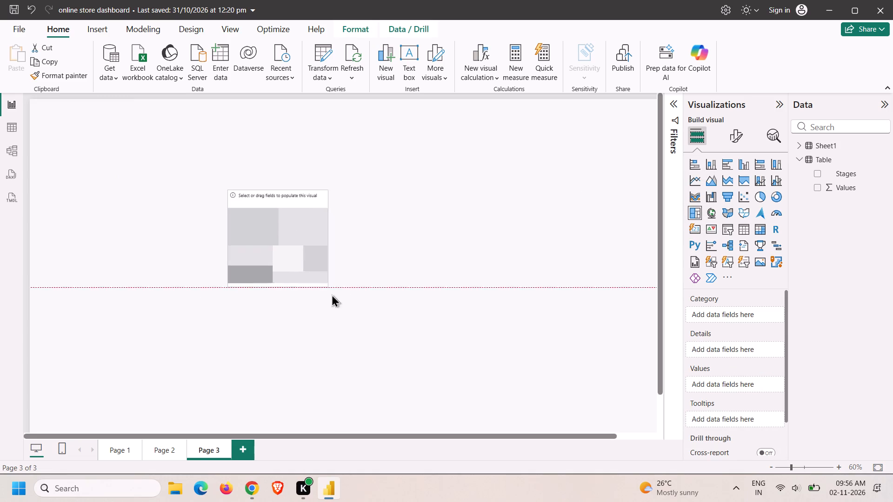
{"action": "left_click_drag", "start_coordinate": [332, 294], "coordinate": [460, 376]}
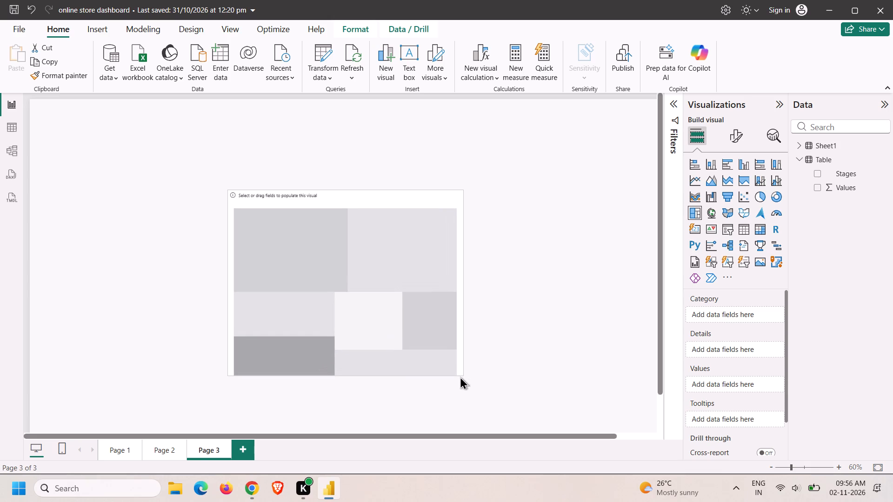
{"action": "left_click_drag", "start_coordinate": [460, 376], "coordinate": [502, 401]}
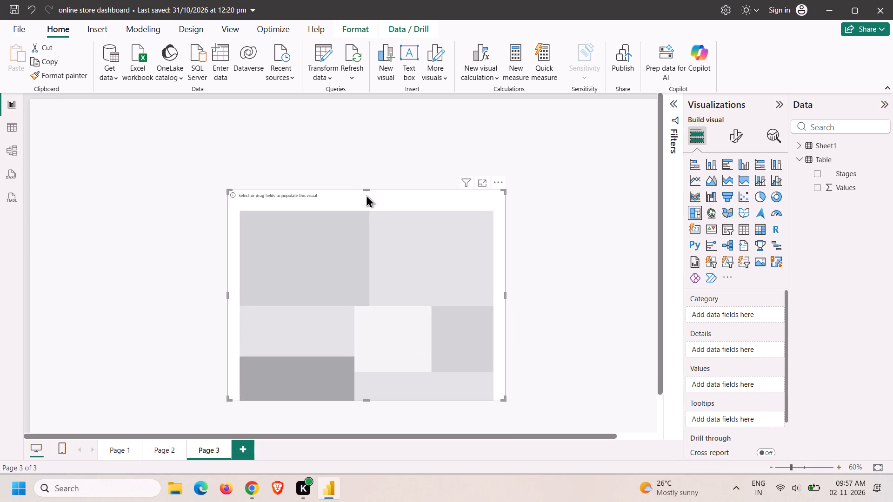
{"action": "left_click_drag", "start_coordinate": [366, 195], "coordinate": [332, 147]}
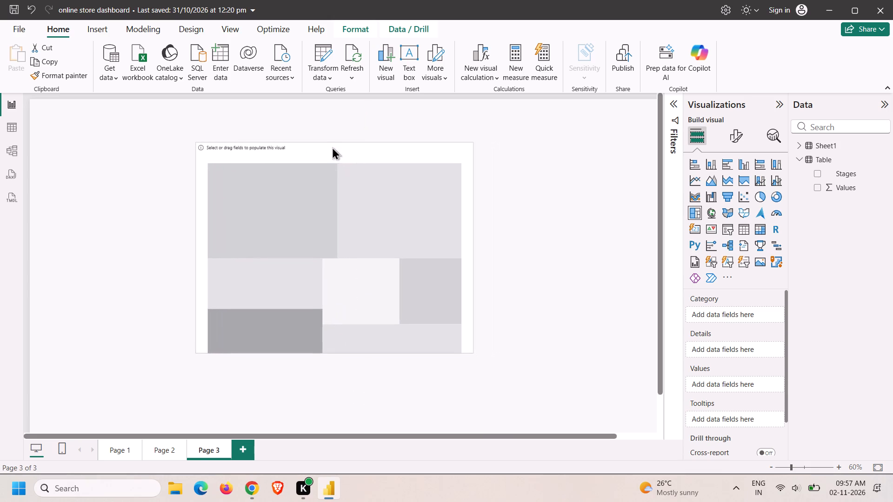
{"action": "left_click_drag", "start_coordinate": [332, 147], "coordinate": [330, 147]}
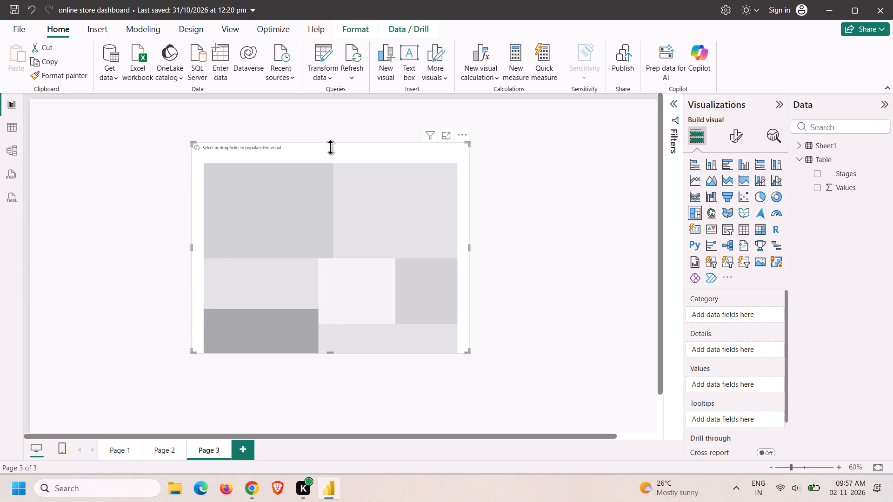
Populate the treemap from Sheet1 with State as the category and Selling Price as the values.
{"action": "left_click", "coordinate": [812, 163]}
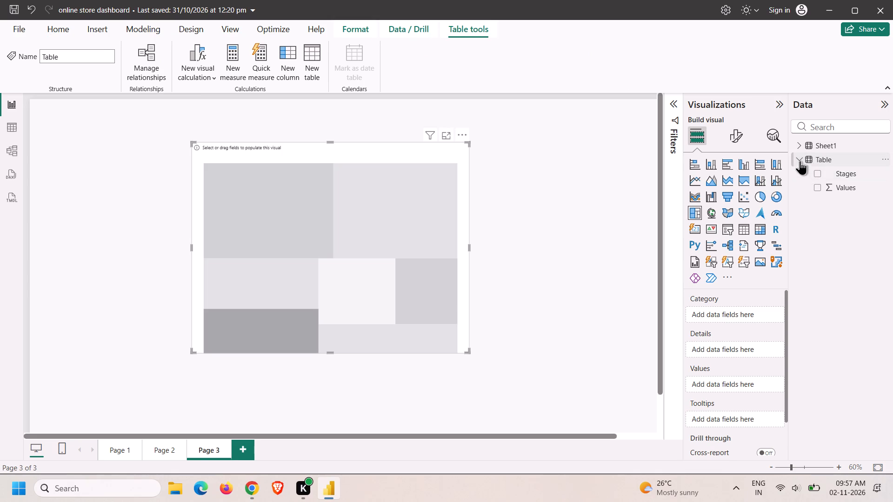
{"action": "left_click", "coordinate": [800, 160]}
{"action": "left_click", "coordinate": [804, 146]}
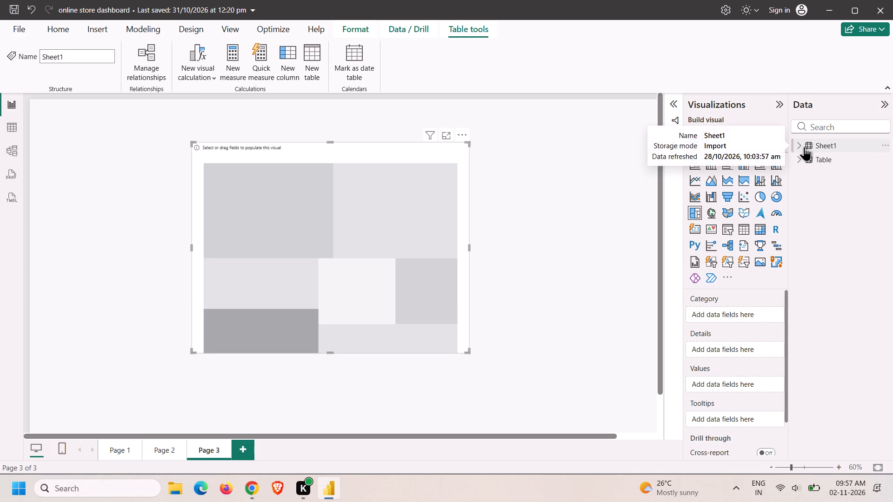
{"action": "left_click", "coordinate": [797, 141]}
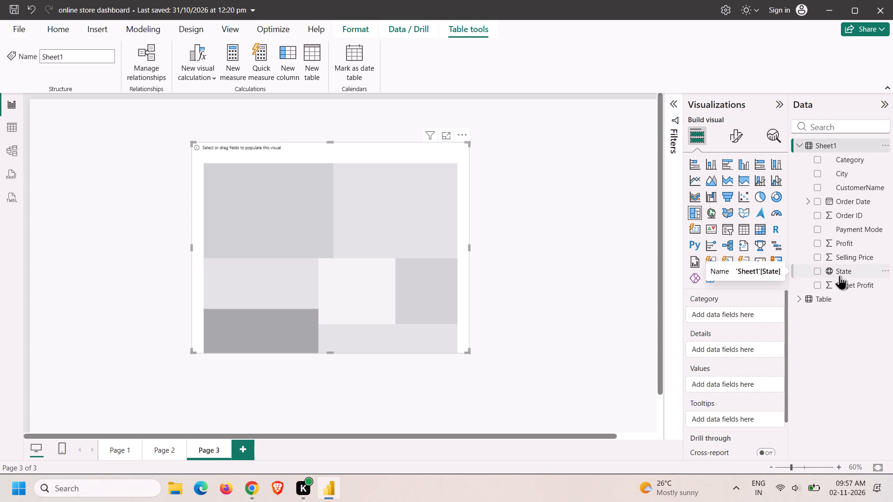
{"action": "left_click_drag", "start_coordinate": [829, 271], "coordinate": [713, 310]}
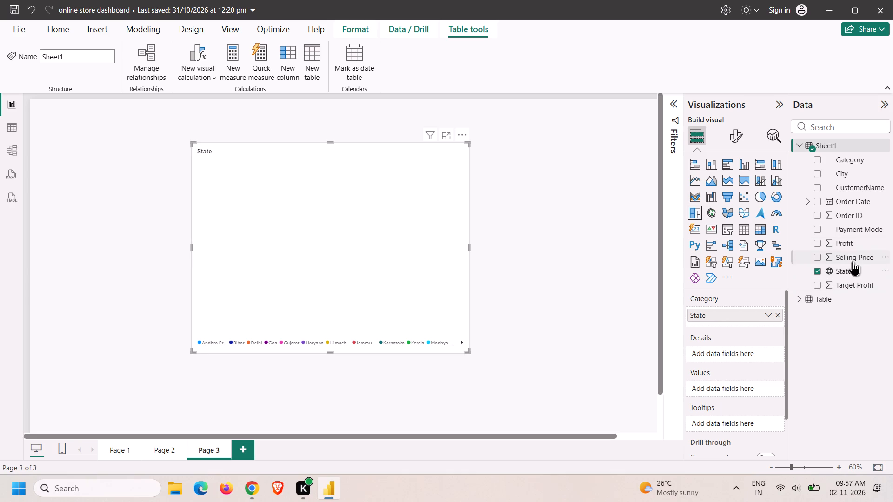
{"action": "left_click_drag", "start_coordinate": [846, 259], "coordinate": [733, 393]}
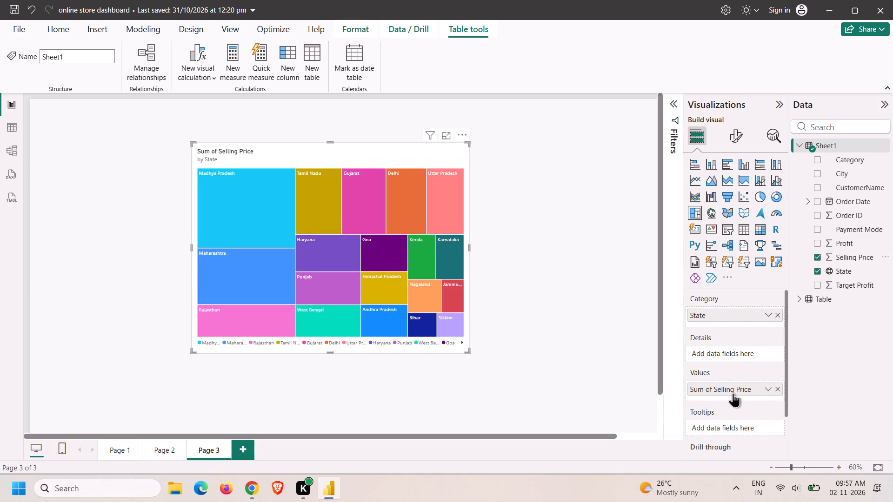
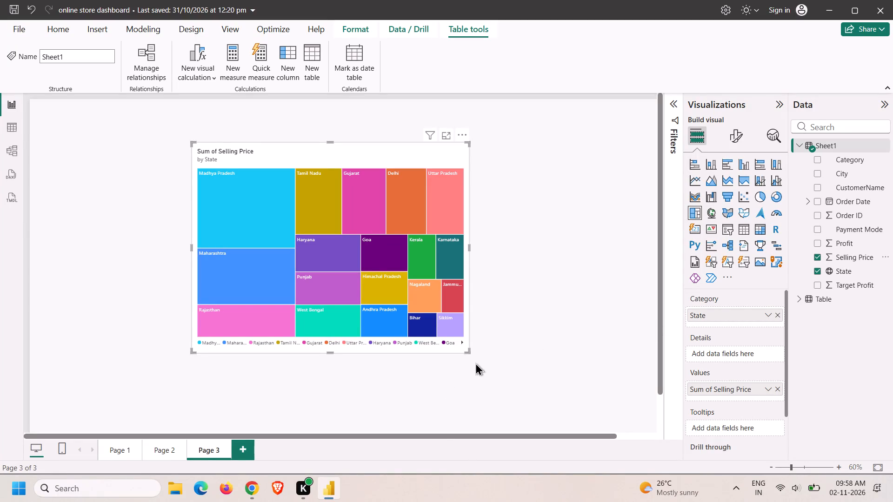
Resize the Page 3 treemap from its lower corner, trying several proportions and leaving it slightly narrower and taller, nearly square.
{"action": "left_click_drag", "start_coordinate": [467, 354], "coordinate": [532, 370]}
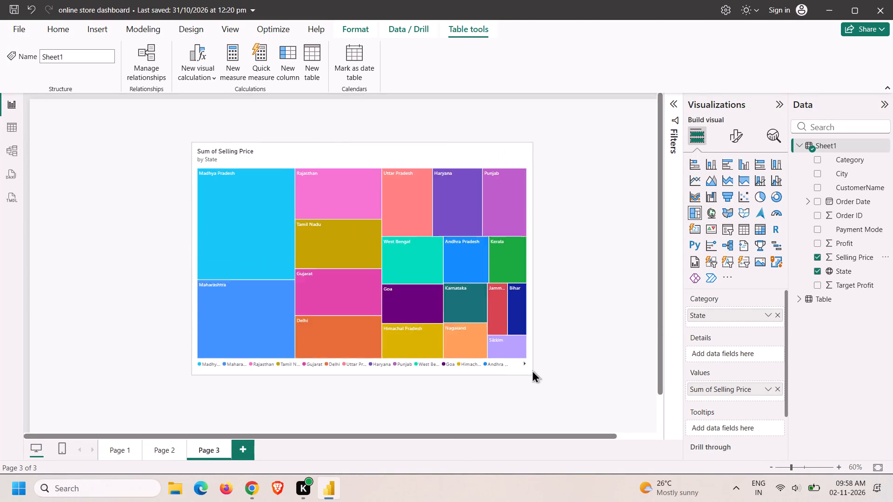
{"action": "left_click_drag", "start_coordinate": [532, 370], "coordinate": [666, 315]}
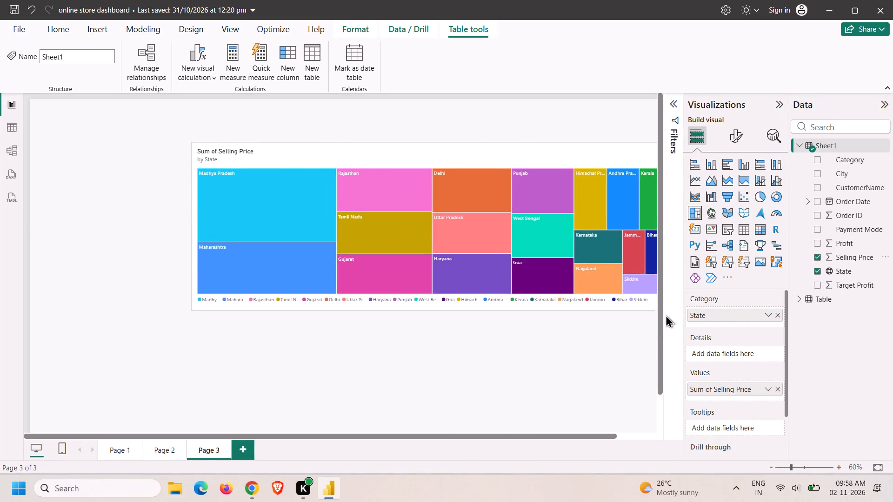
{"action": "left_click_drag", "start_coordinate": [666, 315], "coordinate": [215, 357]}
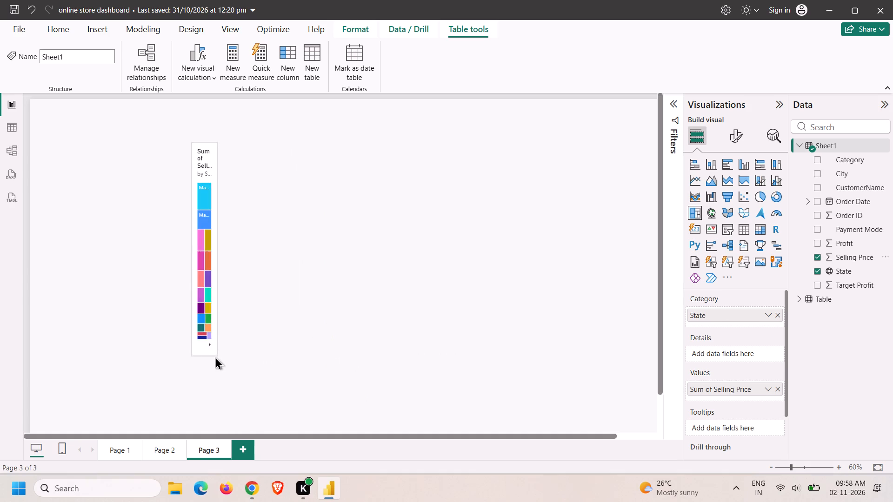
{"action": "left_click_drag", "start_coordinate": [215, 357], "coordinate": [404, 374]}
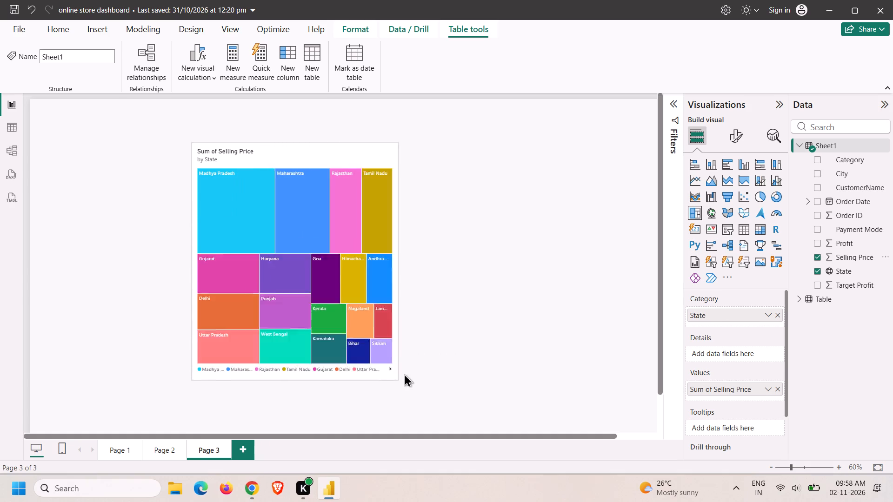
{"action": "left_click_drag", "start_coordinate": [404, 374], "coordinate": [393, 267]}
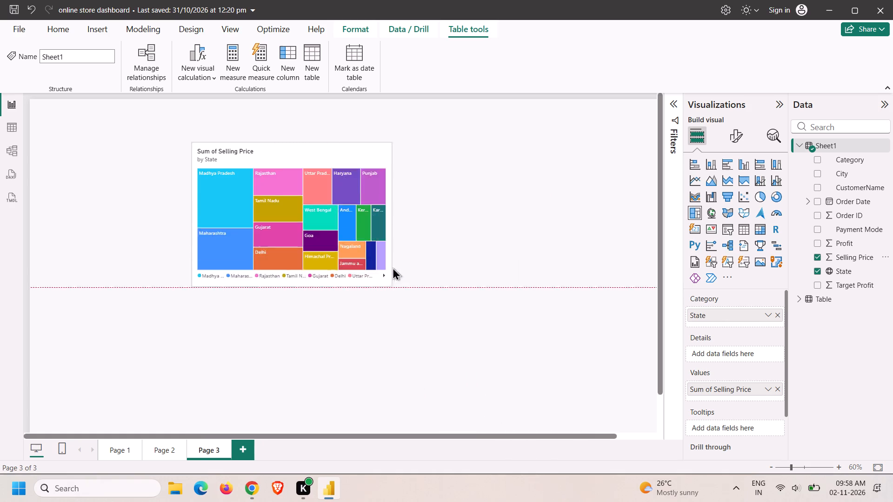
{"action": "left_click_drag", "start_coordinate": [393, 267], "coordinate": [506, 304]}
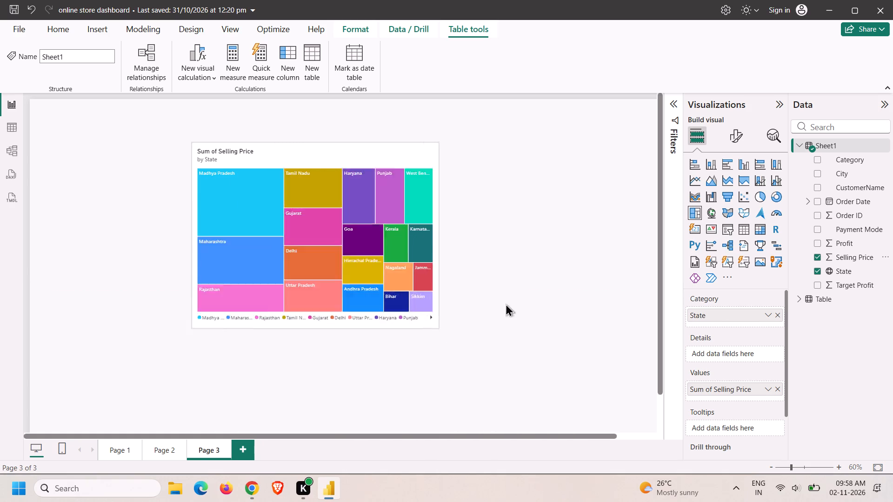
{"action": "left_click_drag", "start_coordinate": [506, 304], "coordinate": [455, 307]}
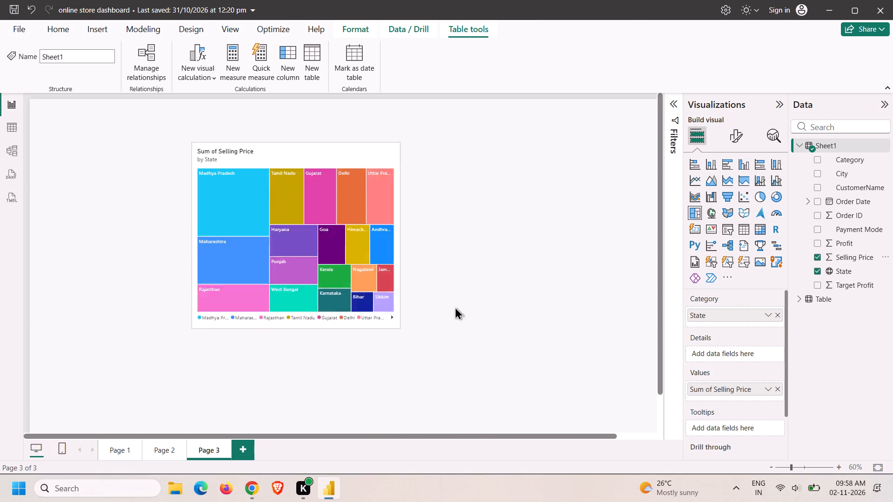
{"action": "left_click_drag", "start_coordinate": [455, 307], "coordinate": [460, 387]}
{"action": "left_click", "coordinate": [578, 365]}
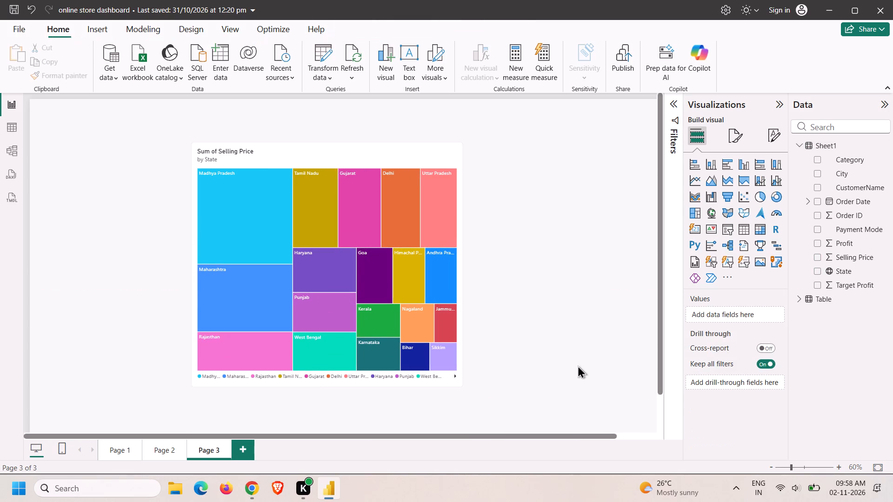
{"action": "left_click", "coordinate": [726, 298]}
Add Sheet1's Category field to the treemap's details so each state is subdivided by product category.
{"action": "left_click", "coordinate": [443, 281]}
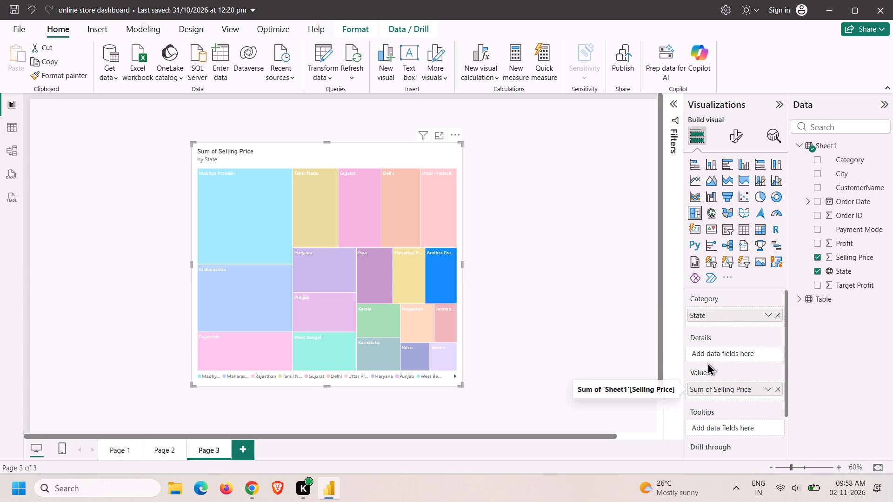
{"action": "left_click_drag", "start_coordinate": [846, 157], "coordinate": [786, 207]}
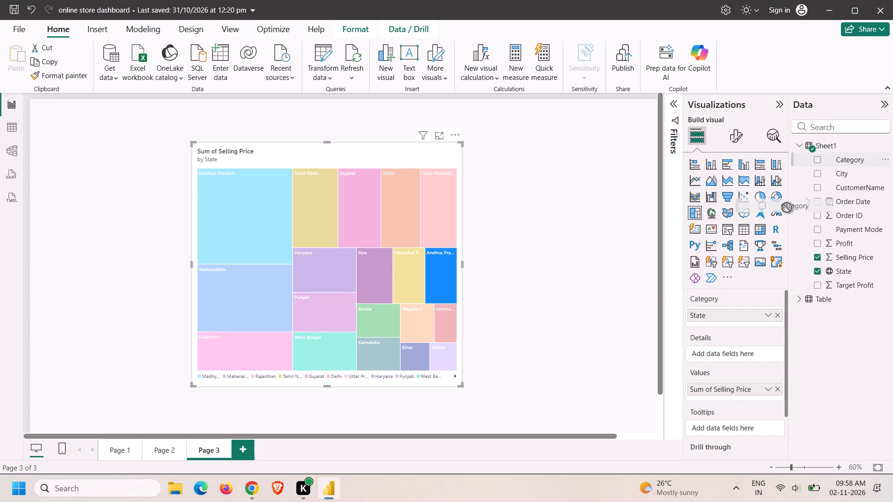
{"action": "left_click_drag", "start_coordinate": [786, 207], "coordinate": [724, 353]}
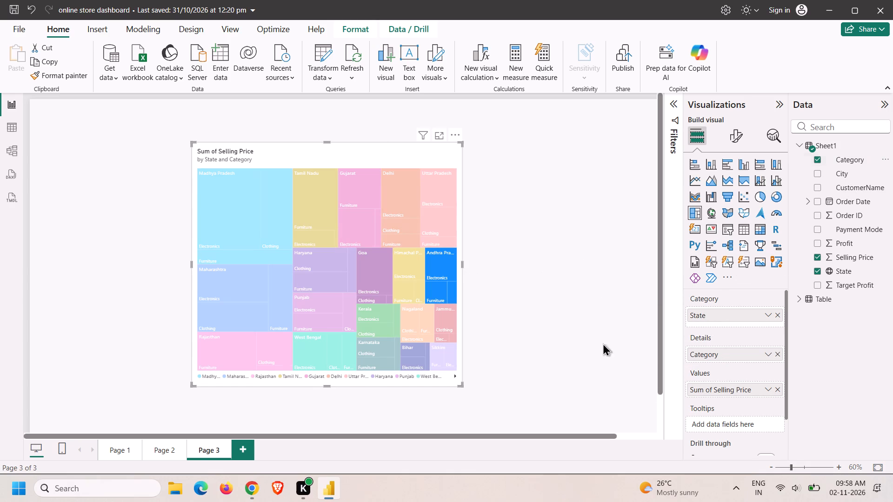
{"action": "left_click", "coordinate": [509, 331]}
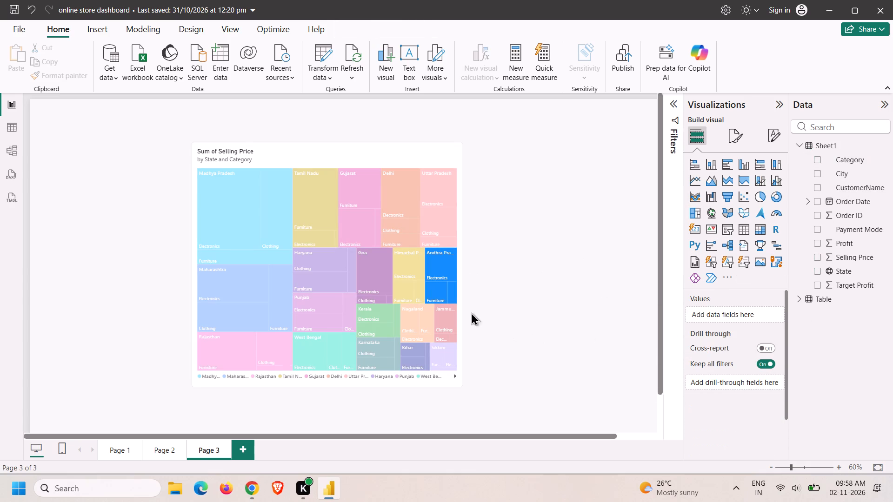
Highlight the treemap's Electronics tiles for Goa, Madhya Pradesh and Andhra Pradesh in turn to inspect the category breakdown.
{"action": "left_click", "coordinate": [386, 273]}
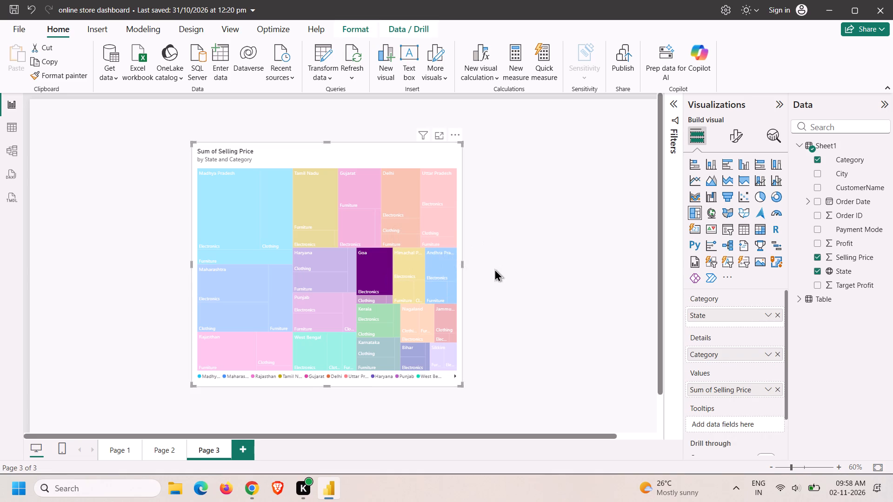
{"action": "left_click", "coordinate": [500, 267]}
{"action": "left_click", "coordinate": [219, 208]}
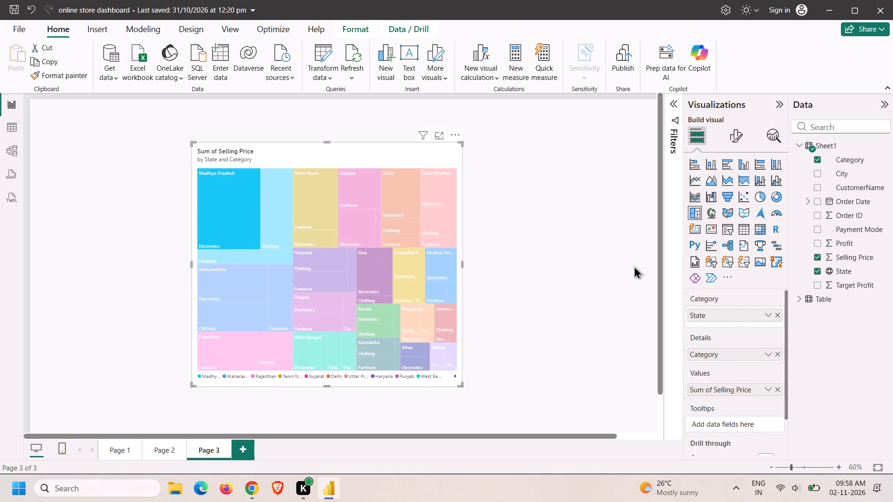
{"action": "left_click", "coordinate": [430, 268]}
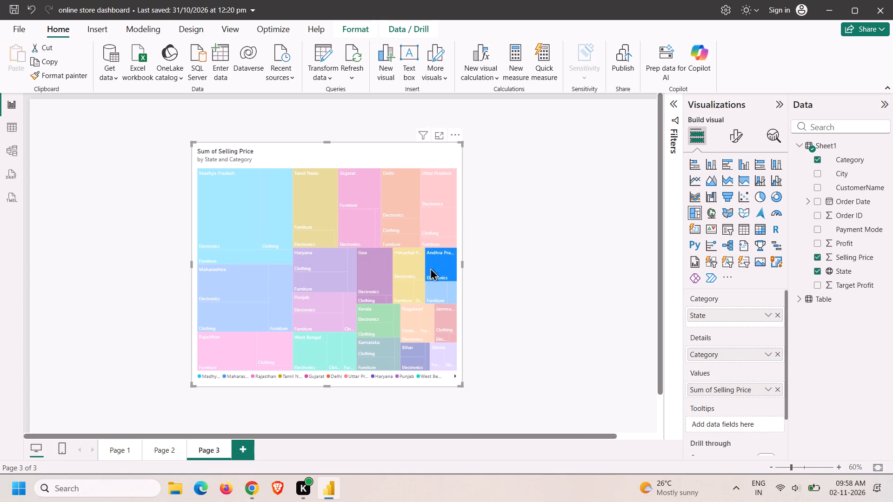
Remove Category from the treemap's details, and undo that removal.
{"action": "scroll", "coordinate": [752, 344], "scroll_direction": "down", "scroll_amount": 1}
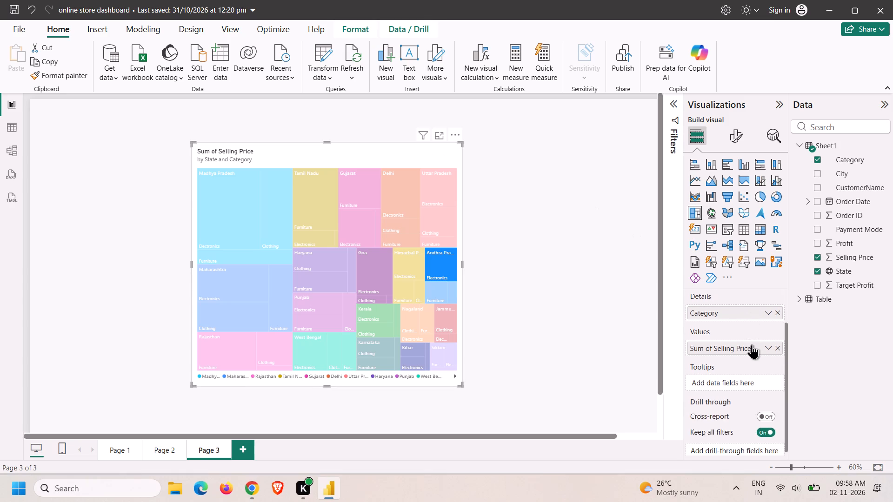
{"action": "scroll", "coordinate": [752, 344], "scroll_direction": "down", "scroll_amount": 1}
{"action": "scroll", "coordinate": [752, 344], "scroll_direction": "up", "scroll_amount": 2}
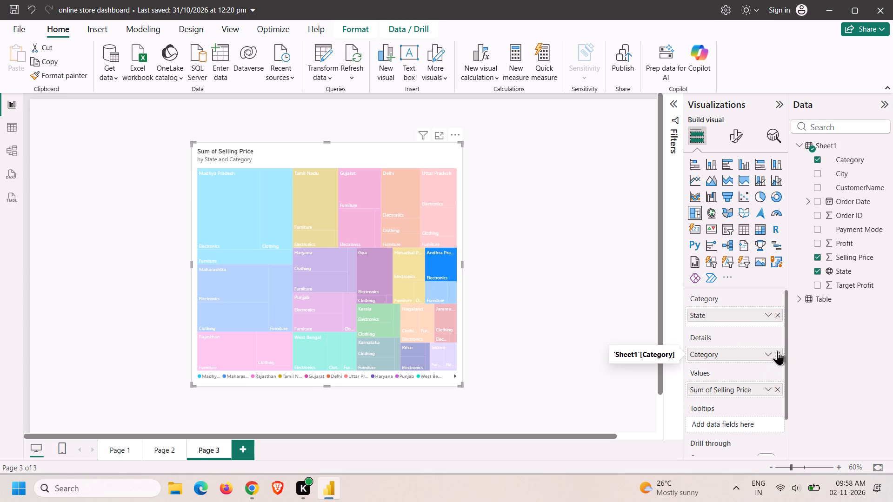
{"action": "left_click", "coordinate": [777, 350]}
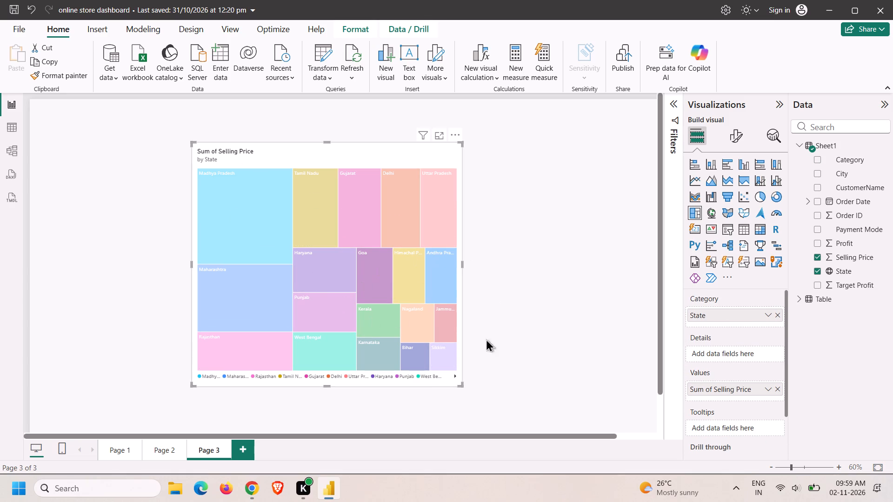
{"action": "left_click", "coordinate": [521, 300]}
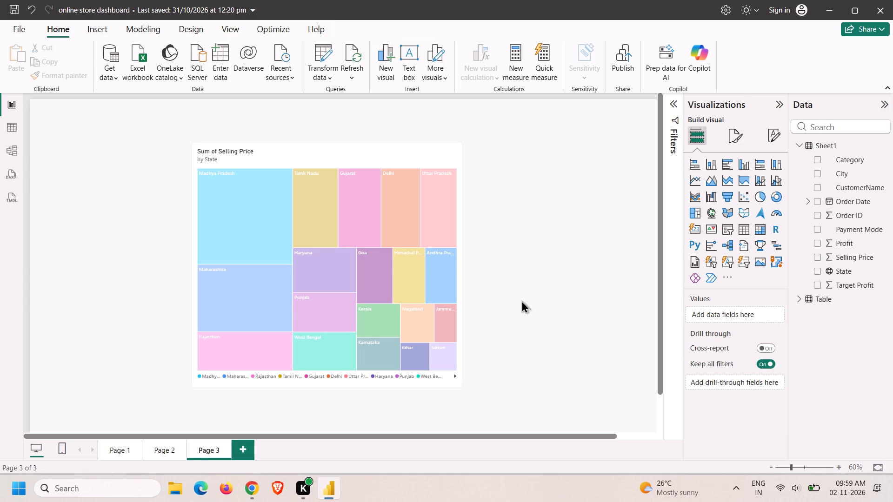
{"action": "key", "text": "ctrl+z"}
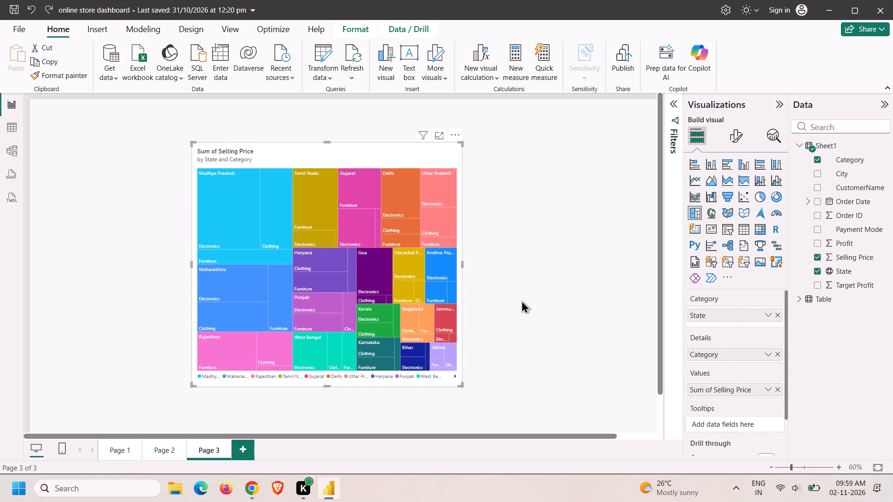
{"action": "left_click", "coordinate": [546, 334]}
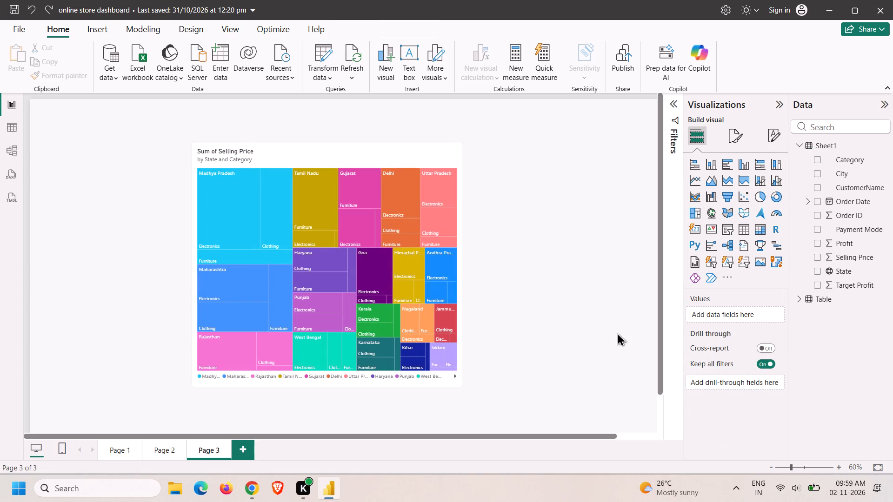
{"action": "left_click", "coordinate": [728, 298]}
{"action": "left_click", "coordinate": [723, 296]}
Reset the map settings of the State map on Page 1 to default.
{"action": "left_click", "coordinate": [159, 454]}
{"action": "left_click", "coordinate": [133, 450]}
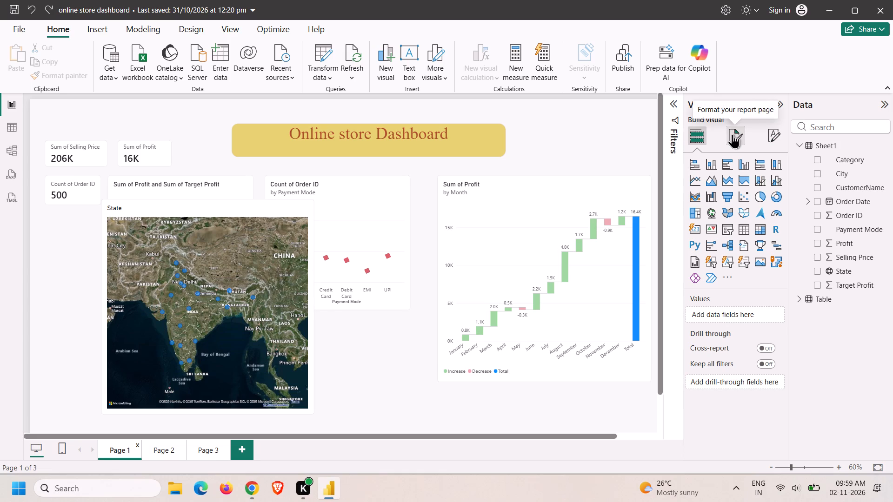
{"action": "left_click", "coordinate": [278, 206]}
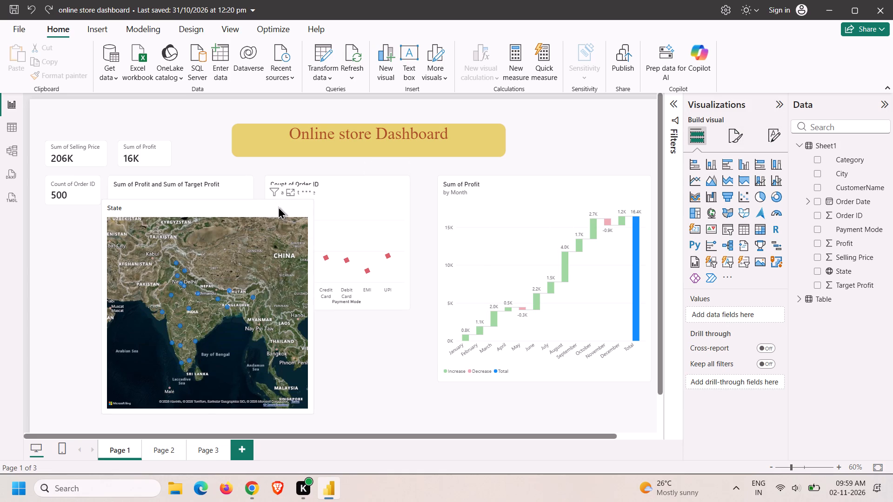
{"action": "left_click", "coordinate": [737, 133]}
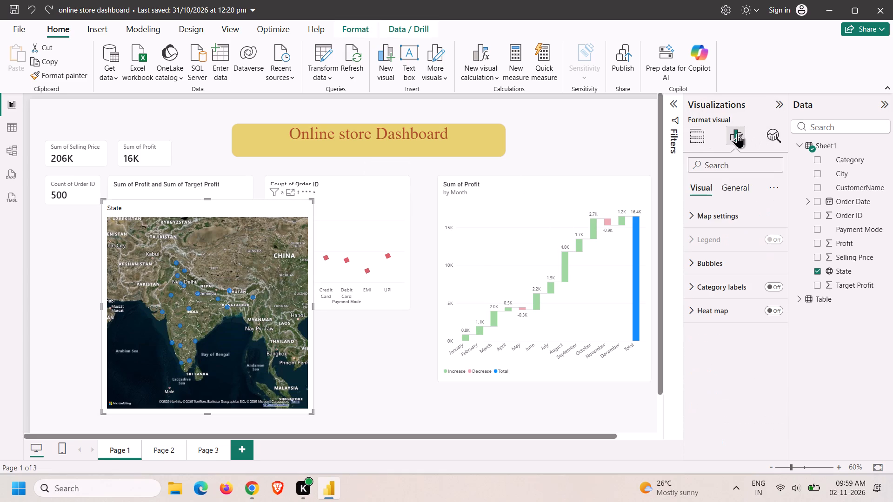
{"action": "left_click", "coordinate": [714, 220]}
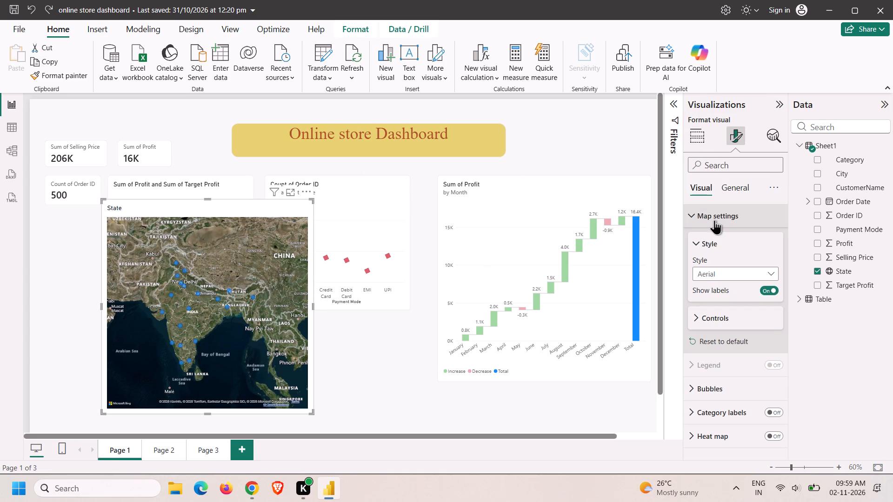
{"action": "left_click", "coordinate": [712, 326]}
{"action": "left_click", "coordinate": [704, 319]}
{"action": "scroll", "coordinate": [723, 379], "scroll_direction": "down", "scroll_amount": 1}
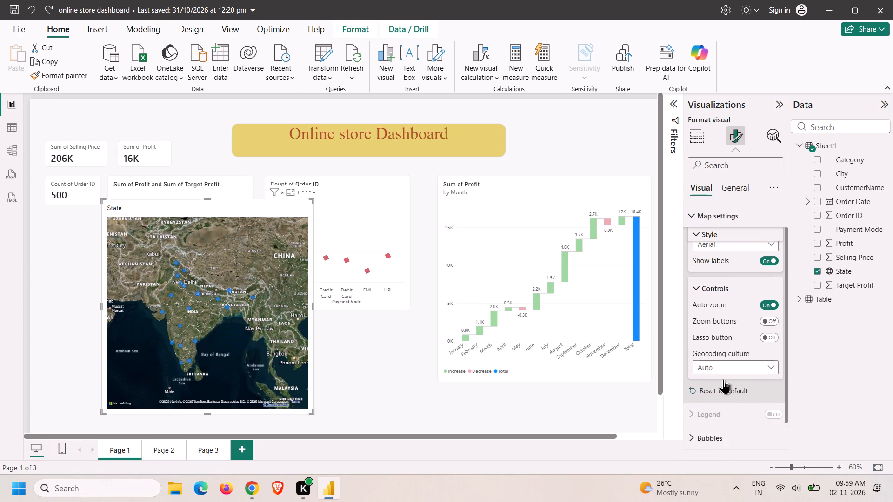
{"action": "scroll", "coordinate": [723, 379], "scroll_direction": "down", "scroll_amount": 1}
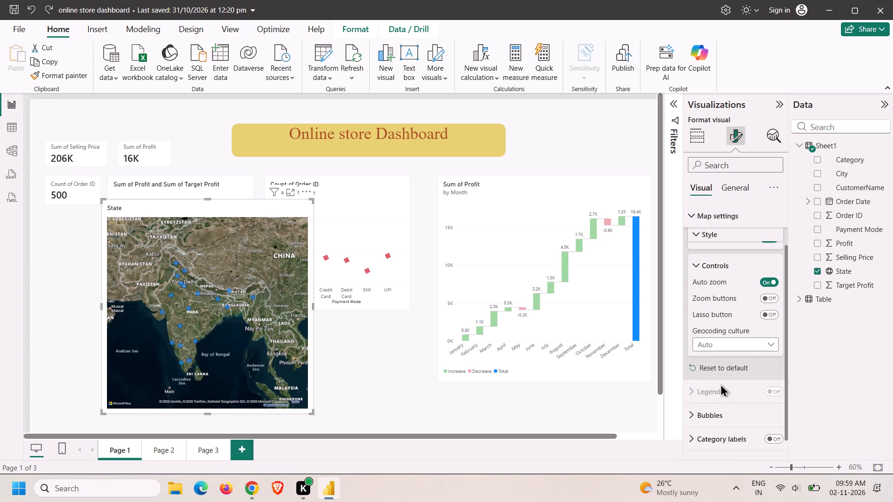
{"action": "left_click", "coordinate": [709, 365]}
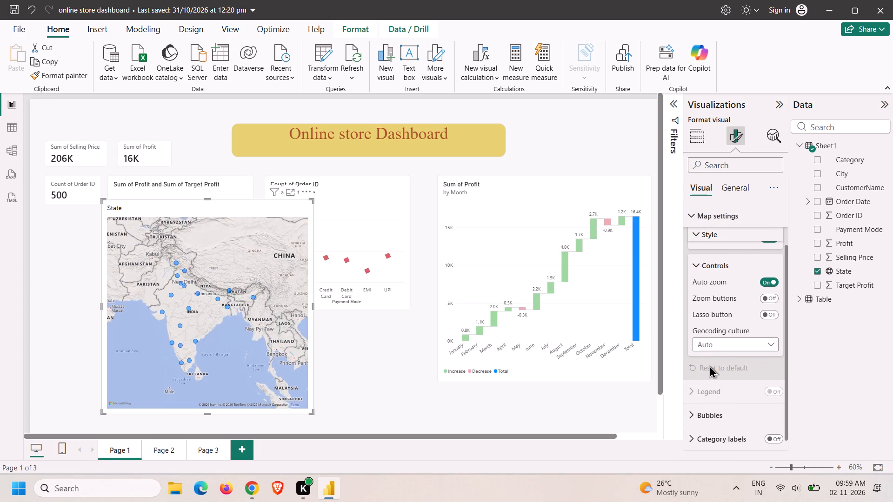
Set the State map's style to Aerial.
{"action": "left_click", "coordinate": [712, 233]}
{"action": "scroll", "coordinate": [726, 296], "scroll_direction": "up", "scroll_amount": 2}
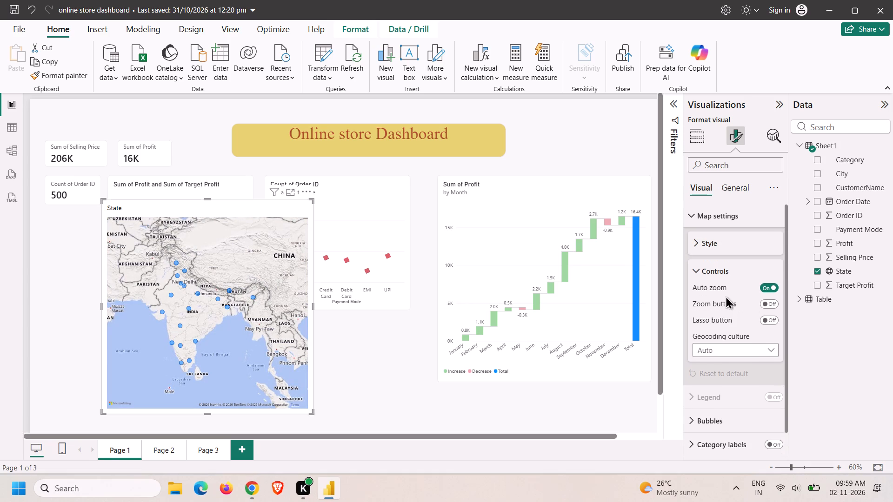
{"action": "scroll", "coordinate": [726, 296], "scroll_direction": "up", "scroll_amount": 1}
{"action": "left_click", "coordinate": [701, 249]}
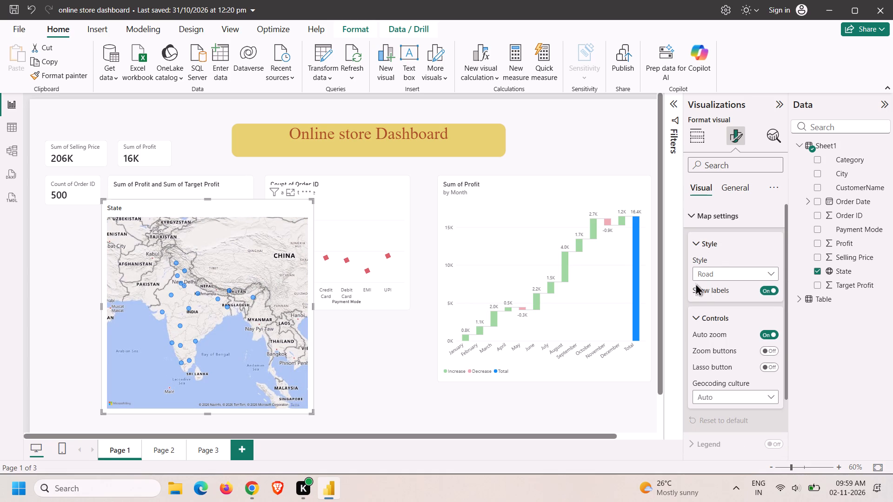
{"action": "left_click", "coordinate": [718, 266]}
{"action": "left_click", "coordinate": [716, 292]}
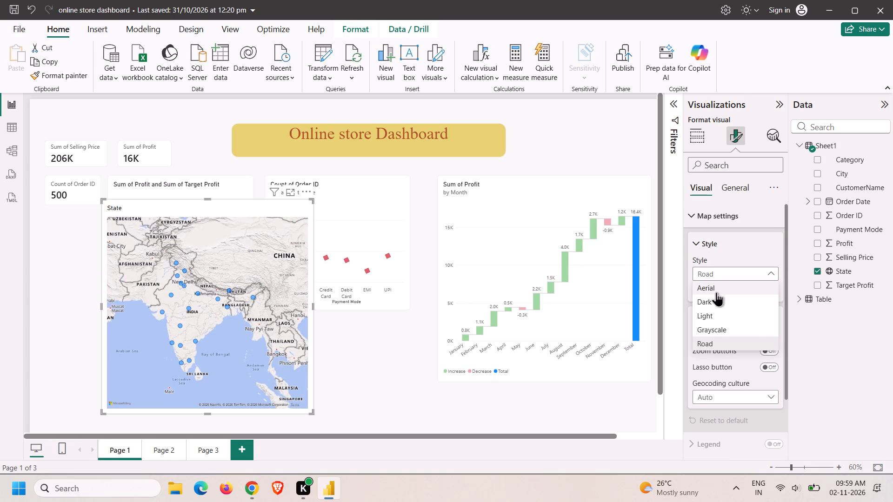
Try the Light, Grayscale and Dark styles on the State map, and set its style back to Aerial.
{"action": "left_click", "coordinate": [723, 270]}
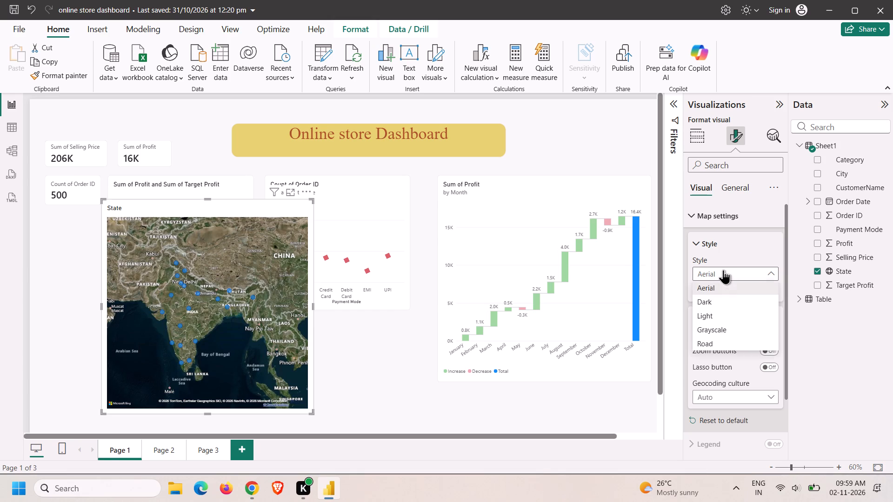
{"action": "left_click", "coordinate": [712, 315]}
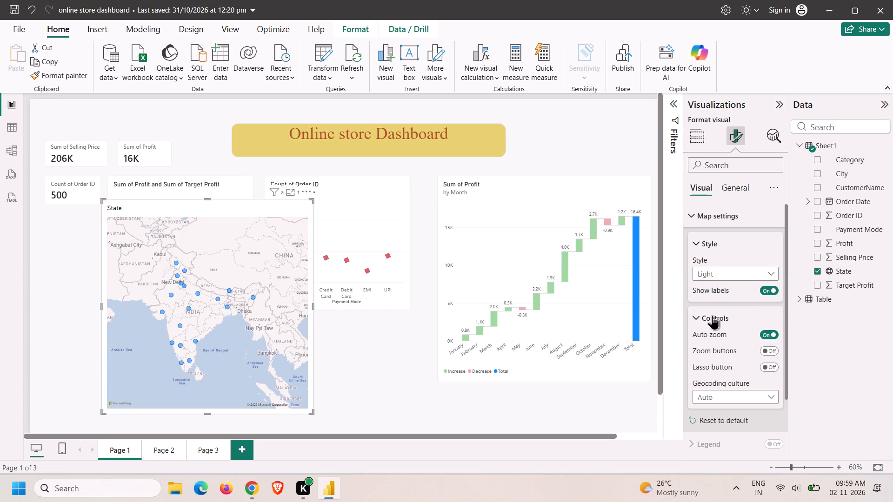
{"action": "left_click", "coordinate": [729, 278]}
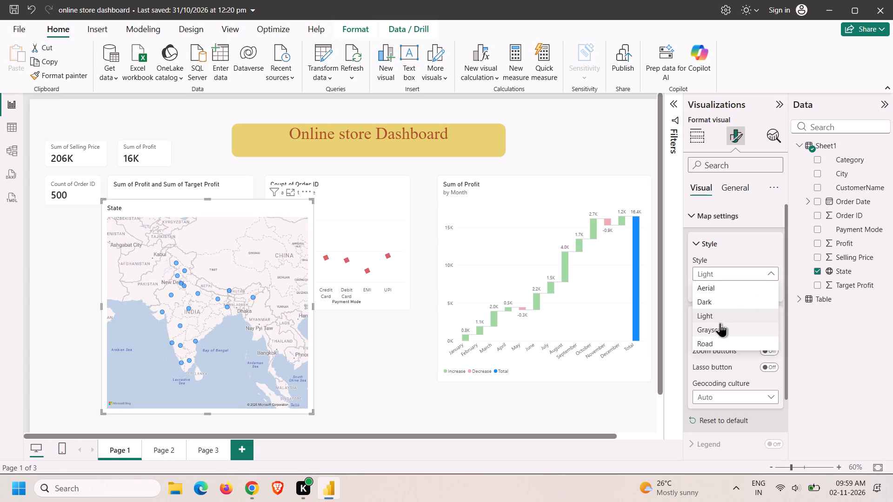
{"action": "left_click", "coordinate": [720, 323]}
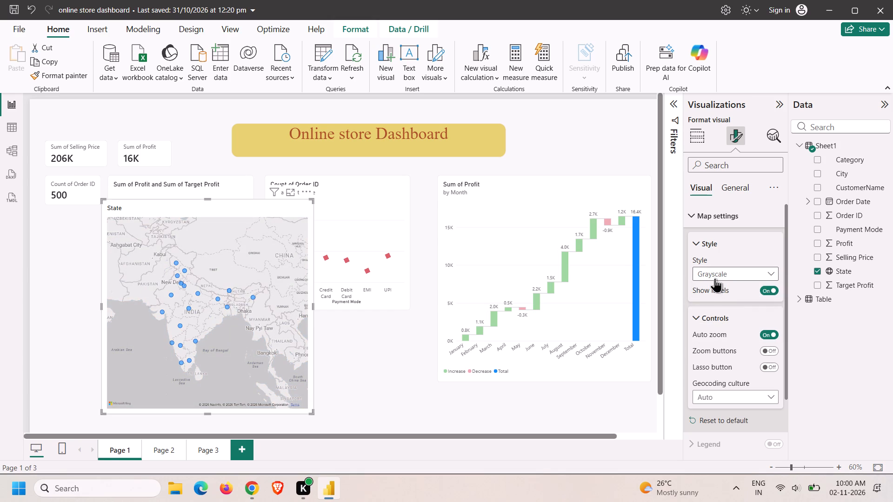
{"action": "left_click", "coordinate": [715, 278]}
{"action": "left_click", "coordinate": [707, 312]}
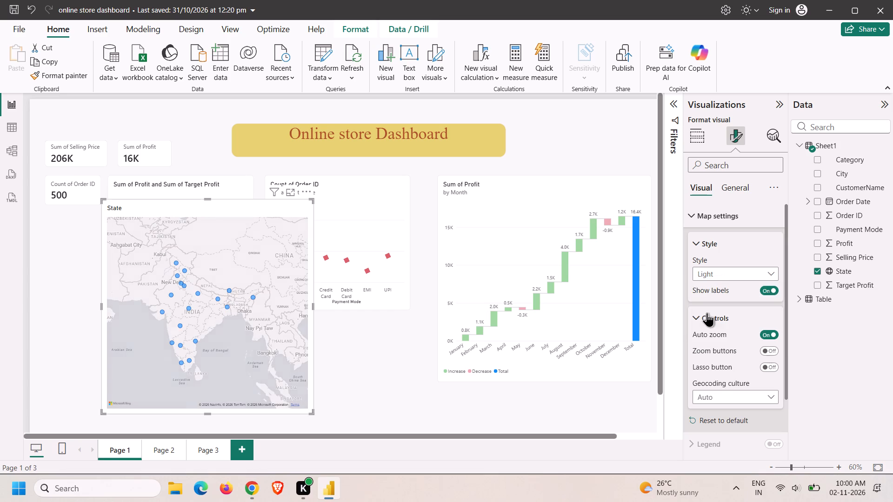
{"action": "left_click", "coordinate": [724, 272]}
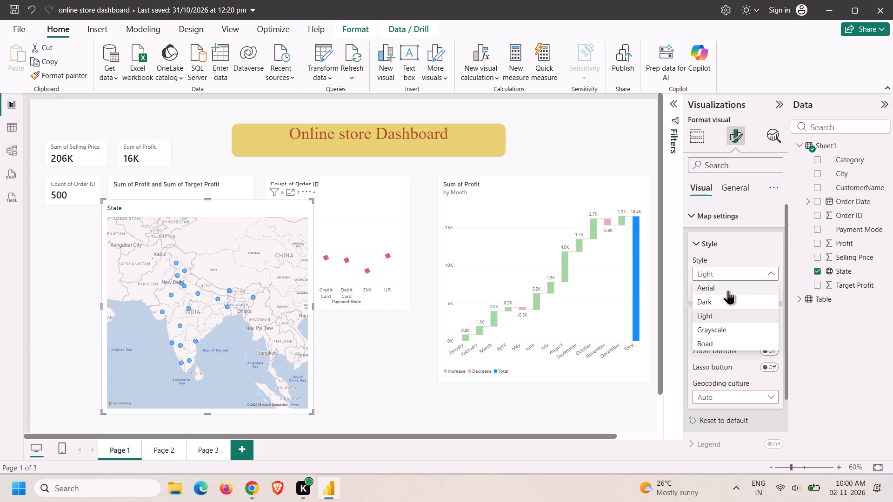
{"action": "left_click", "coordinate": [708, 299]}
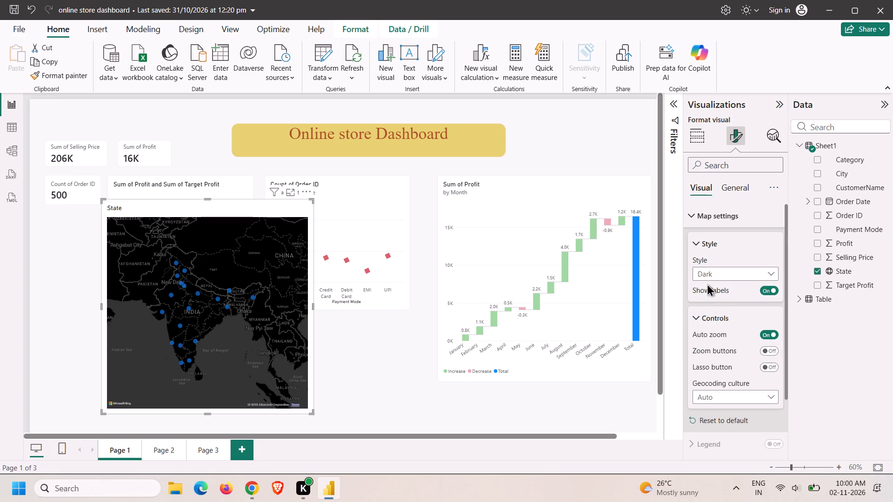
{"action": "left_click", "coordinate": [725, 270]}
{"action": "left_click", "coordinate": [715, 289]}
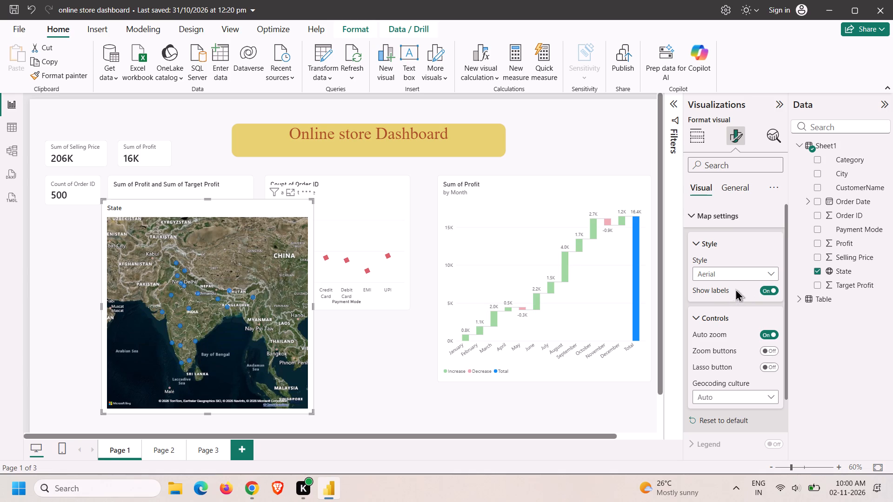
Convert the State map on Page 1 to a filled map.
{"action": "scroll", "coordinate": [698, 317], "scroll_direction": "up", "scroll_amount": 2}
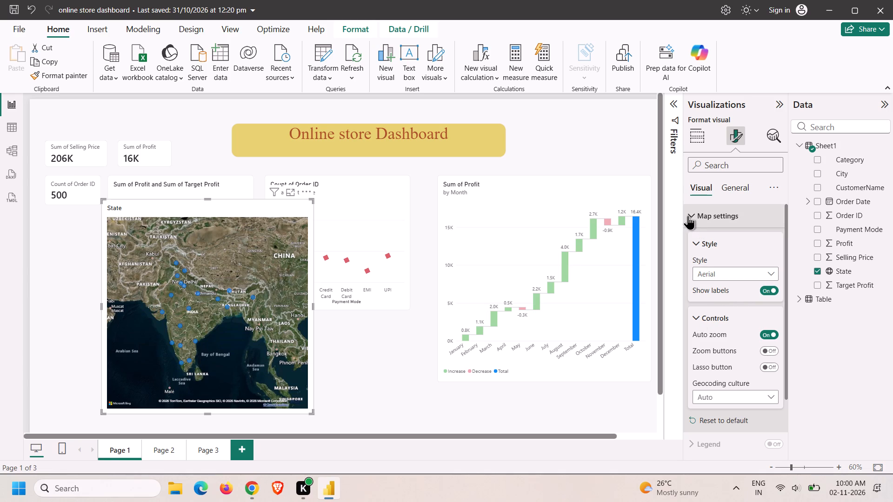
{"action": "left_click", "coordinate": [690, 214]}
{"action": "left_click", "coordinate": [698, 141]}
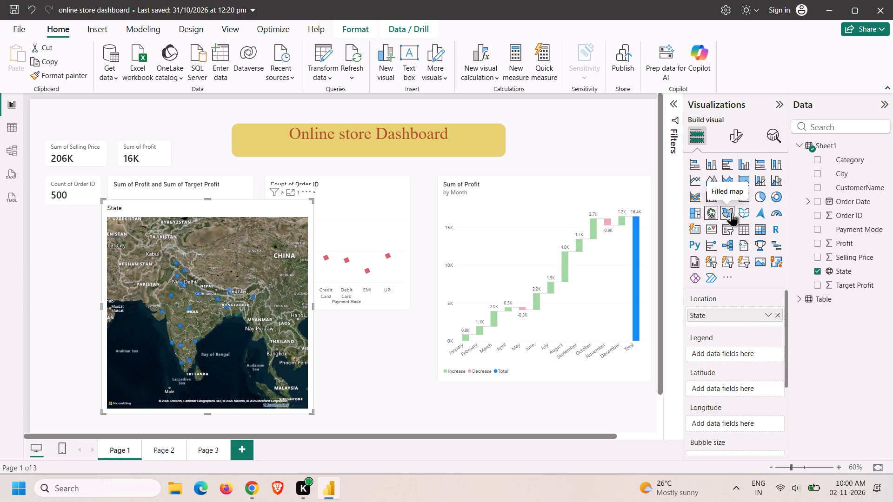
{"action": "left_click_drag", "start_coordinate": [731, 212], "coordinate": [253, 322]}
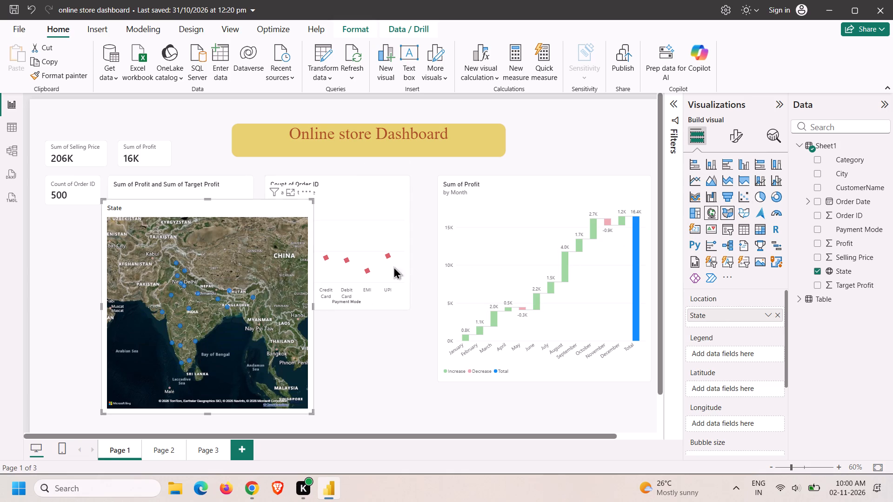
{"action": "left_click", "coordinate": [731, 213]}
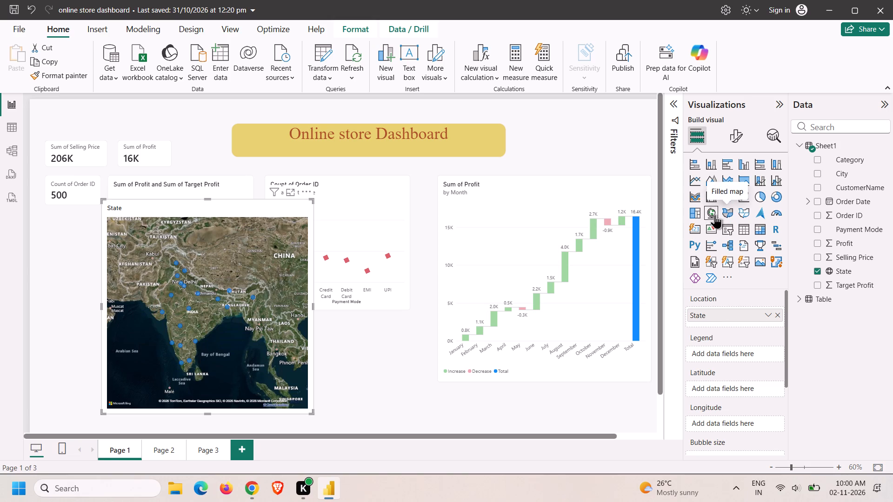
{"action": "left_click", "coordinate": [728, 213]}
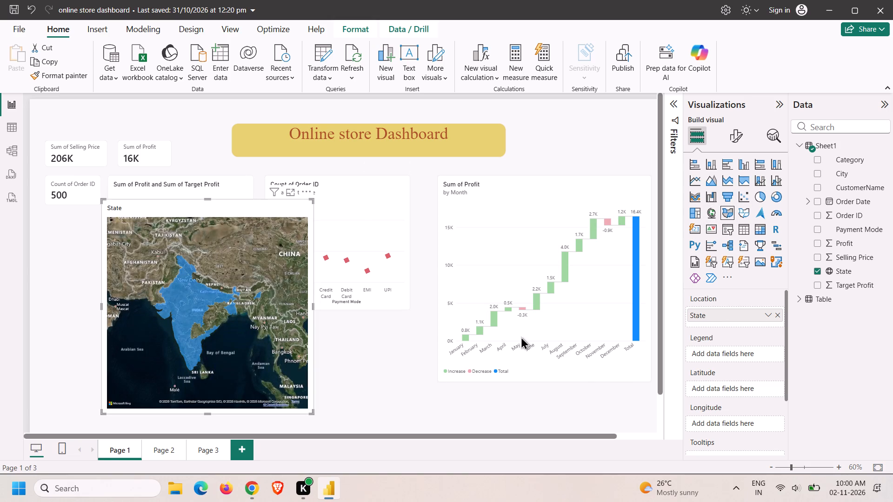
Turn on Show all in the filled map's fill colors so each state gets its own color setting.
{"action": "left_click", "coordinate": [739, 132]}
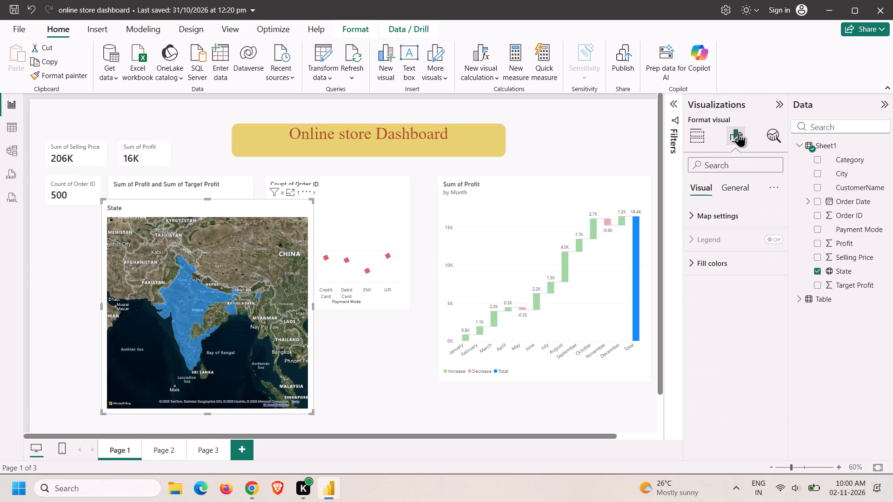
{"action": "left_click", "coordinate": [719, 209]}
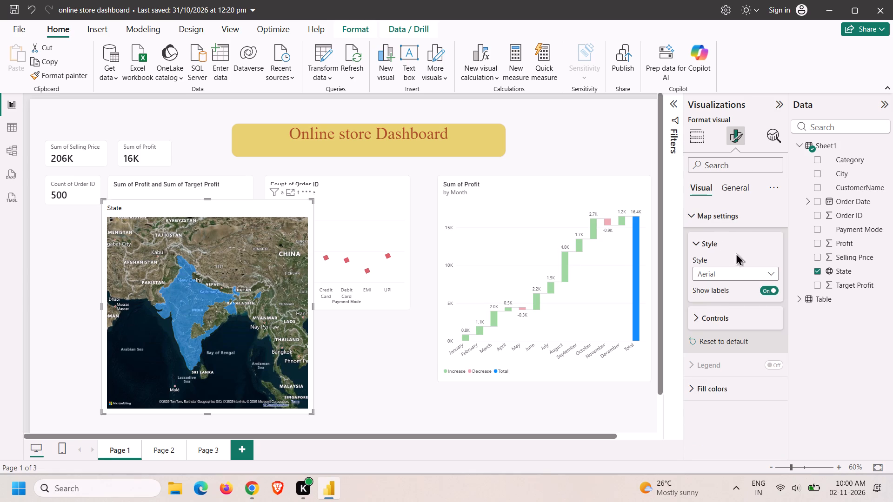
{"action": "left_click", "coordinate": [711, 315]}
{"action": "scroll", "coordinate": [745, 345], "scroll_direction": "down", "scroll_amount": 2}
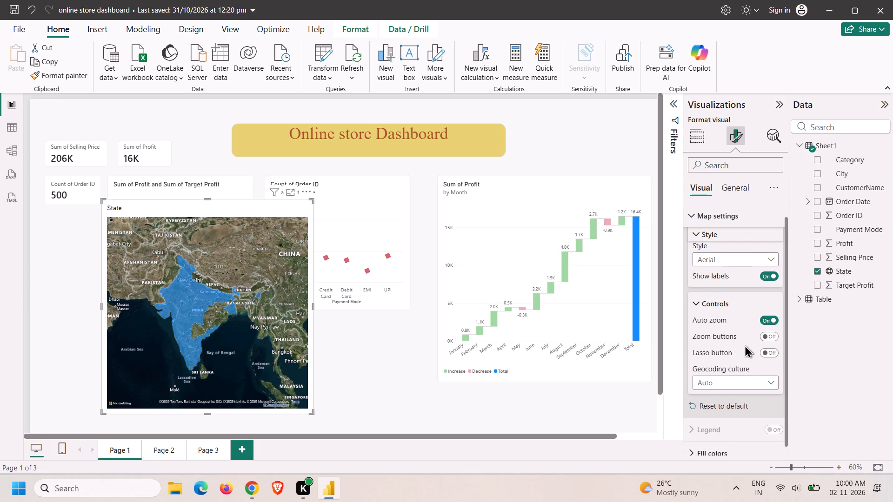
{"action": "scroll", "coordinate": [745, 345], "scroll_direction": "down", "scroll_amount": 1}
{"action": "left_click", "coordinate": [701, 445]}
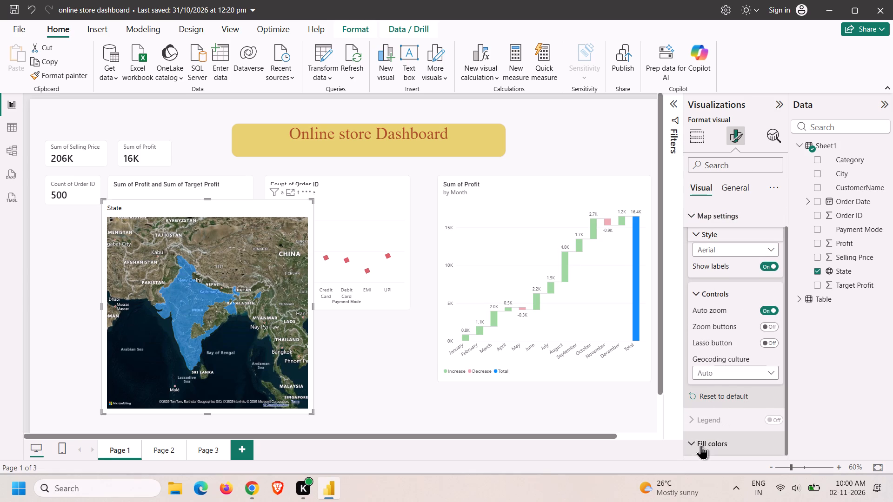
{"action": "scroll", "coordinate": [724, 401], "scroll_direction": "down", "scroll_amount": 5}
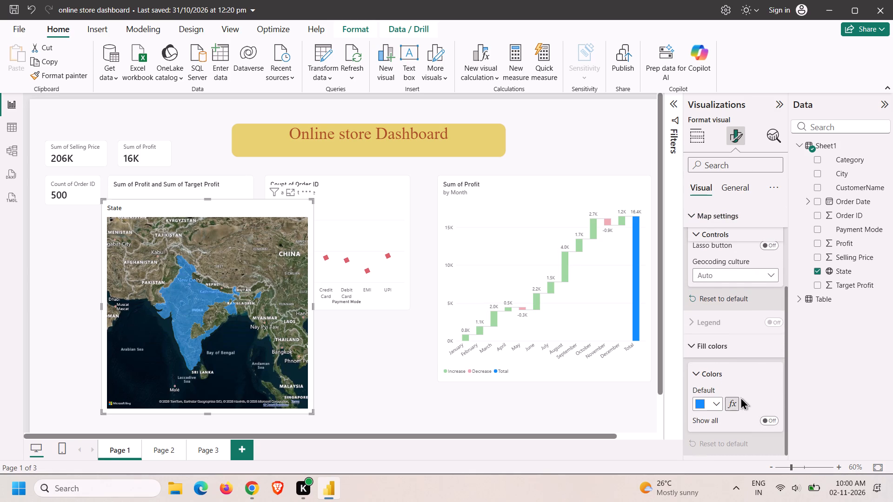
{"action": "left_click", "coordinate": [718, 401]}
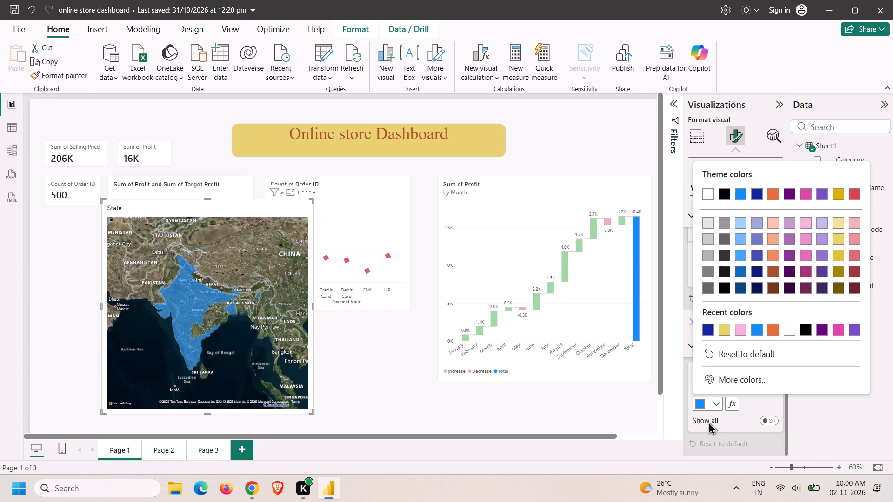
{"action": "left_click", "coordinate": [708, 422]}
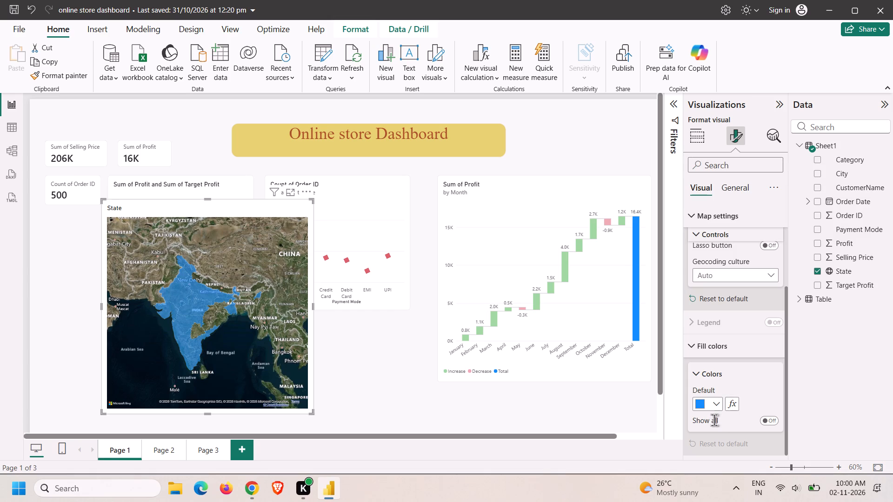
{"action": "left_click", "coordinate": [712, 423]}
{"action": "left_click", "coordinate": [728, 412]}
{"action": "left_click", "coordinate": [711, 421]}
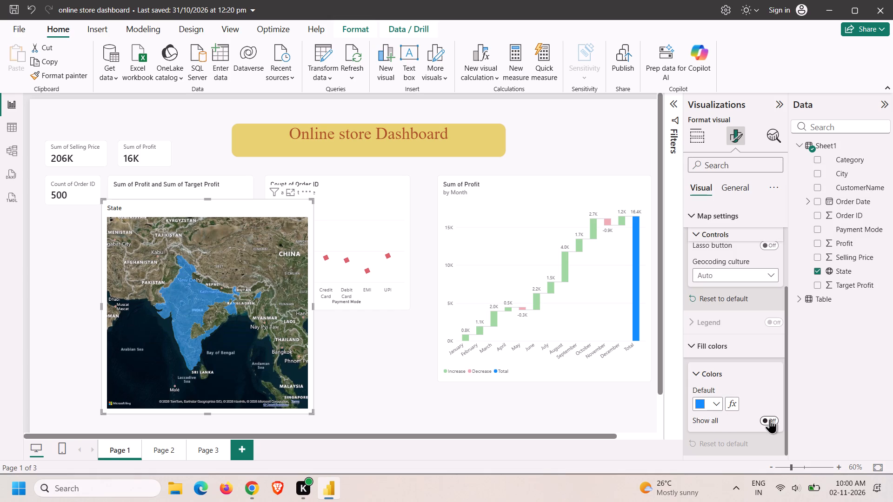
{"action": "left_click", "coordinate": [769, 420]}
Set Bihar's fill color on the State map to the recently used light yellow.
{"action": "scroll", "coordinate": [710, 423], "scroll_direction": "down", "scroll_amount": 2}
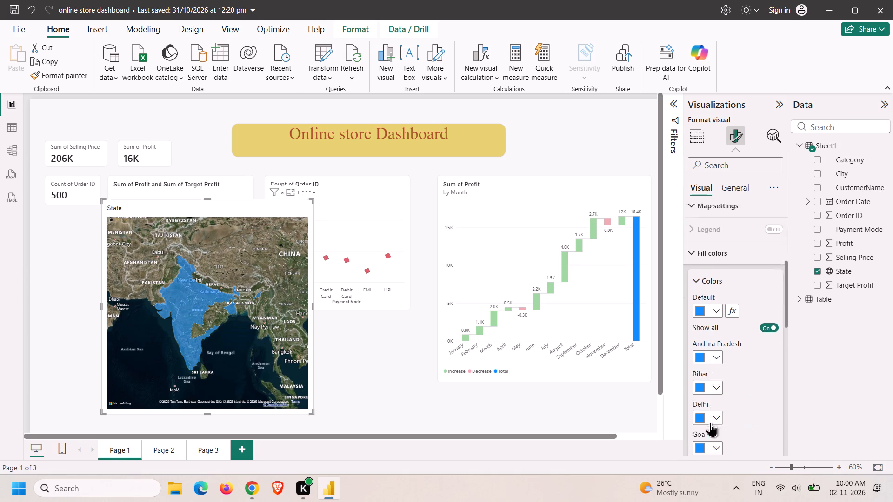
{"action": "scroll", "coordinate": [710, 423], "scroll_direction": "down", "scroll_amount": 2}
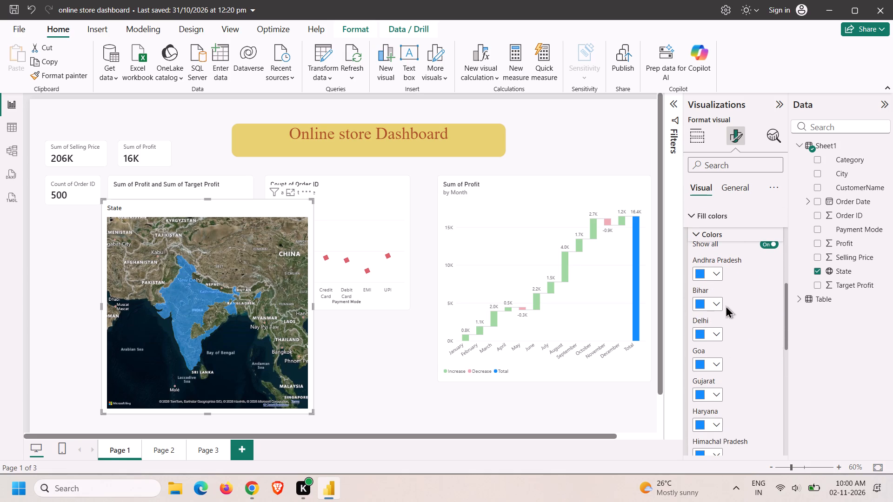
{"action": "left_click", "coordinate": [718, 303]}
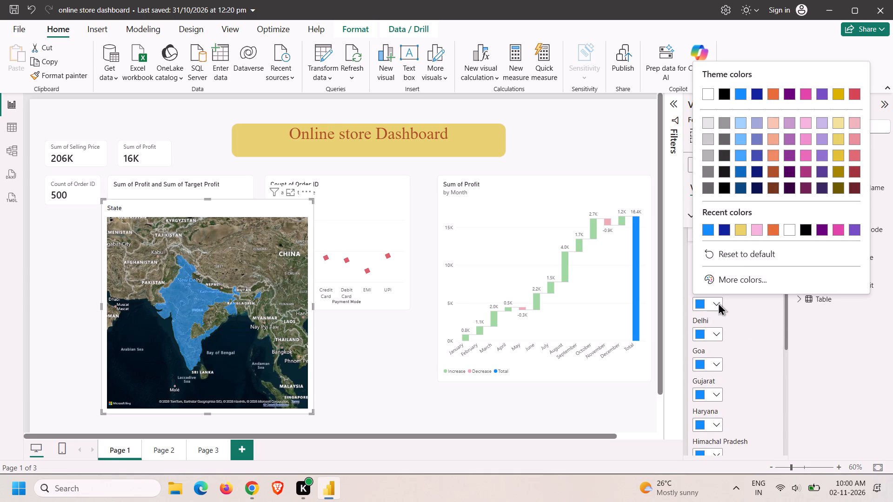
{"action": "left_click", "coordinate": [745, 231]}
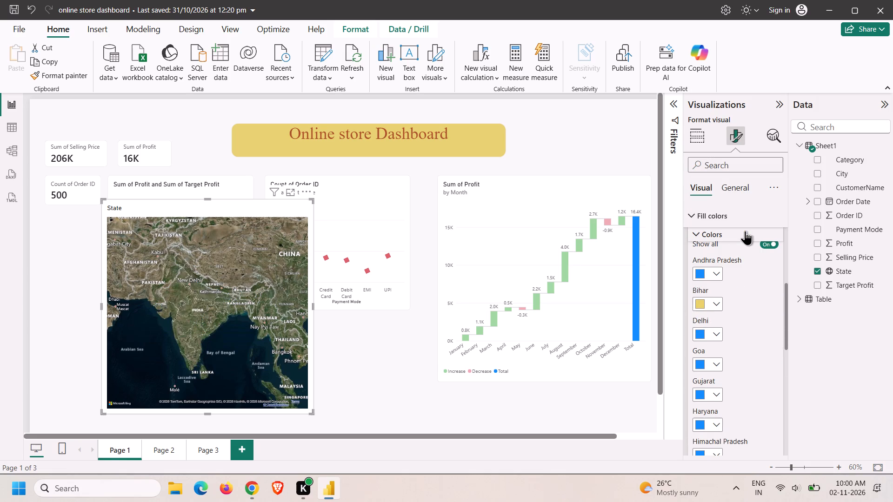
Set the fill colors of Delhi to purple #744EC2 and Goa to a lighter pink theme shade.
{"action": "left_click", "coordinate": [719, 337]}
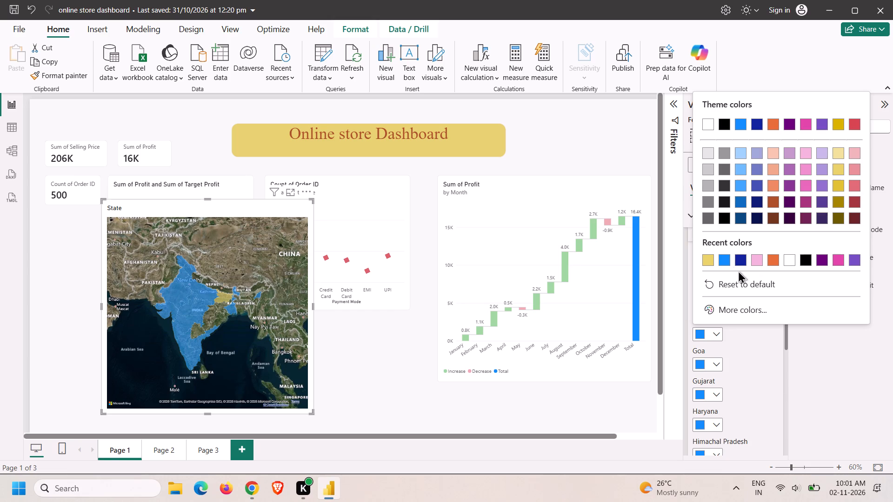
{"action": "left_click", "coordinate": [724, 262]}
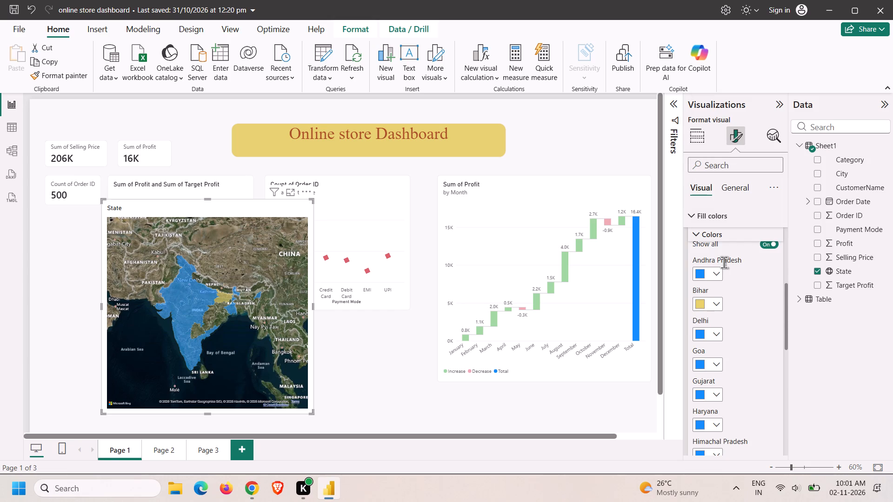
{"action": "left_click", "coordinate": [713, 331]}
{"action": "left_click", "coordinate": [851, 261]}
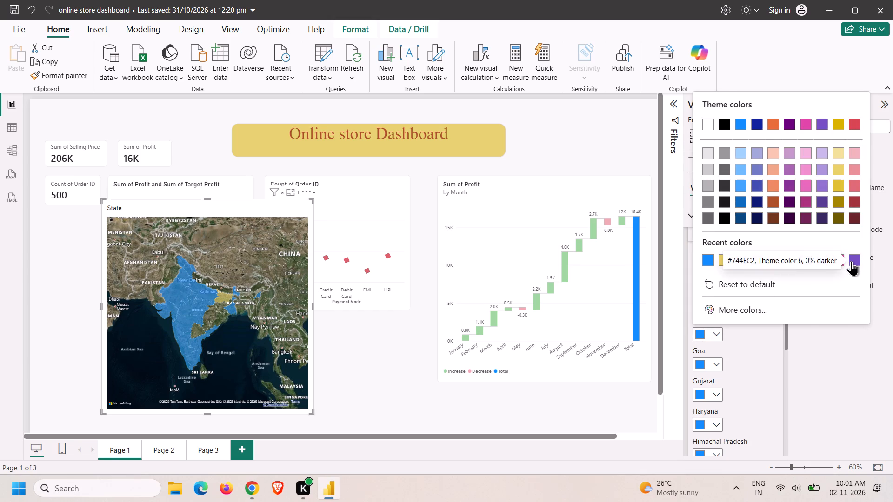
{"action": "left_click", "coordinate": [711, 367]}
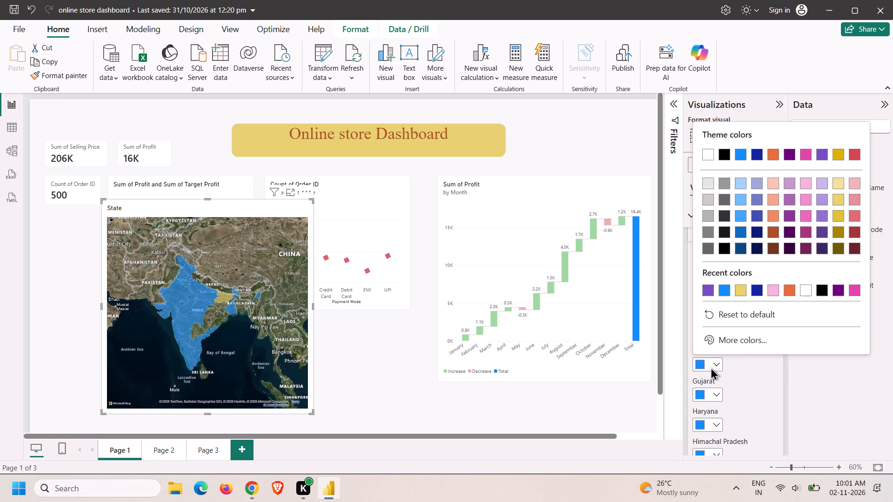
{"action": "left_click", "coordinate": [802, 219]}
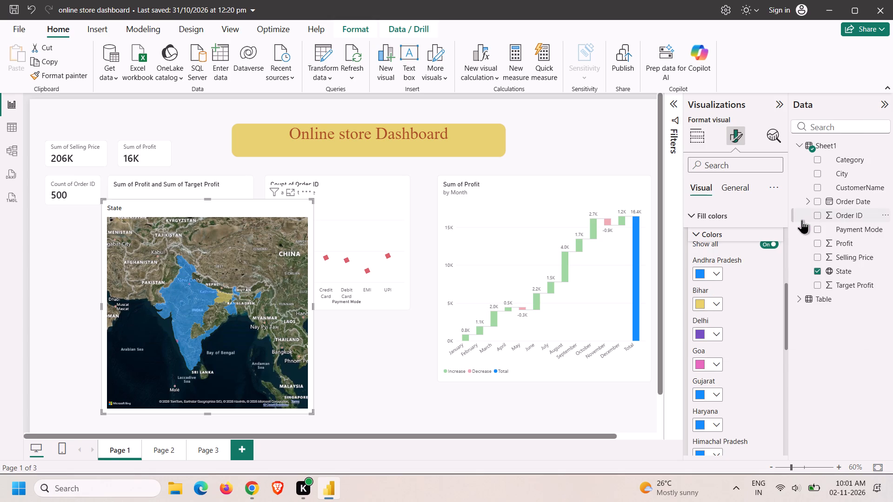
Set the State map's fill colors for Gujarat to the near-black theme shade and Haryana to dark orange #AD5129.
{"action": "scroll", "coordinate": [714, 385], "scroll_direction": "down", "scroll_amount": 1}
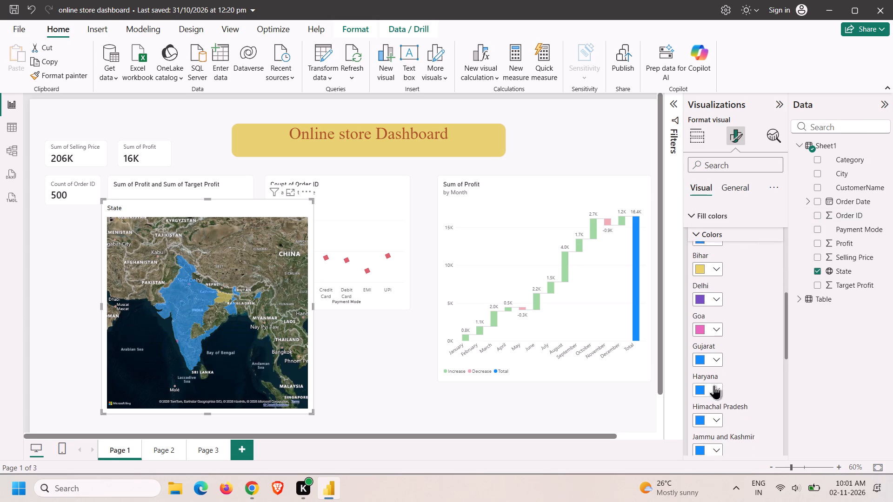
{"action": "scroll", "coordinate": [714, 385], "scroll_direction": "down", "scroll_amount": 2}
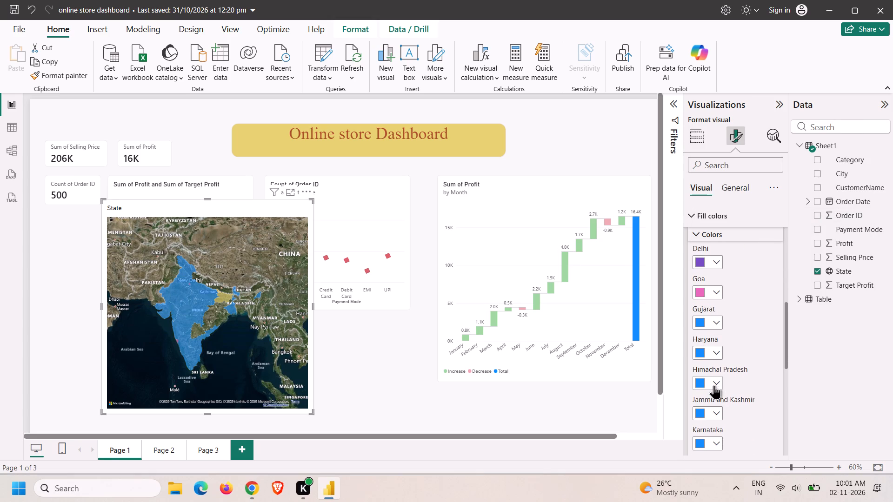
{"action": "left_click", "coordinate": [717, 322]}
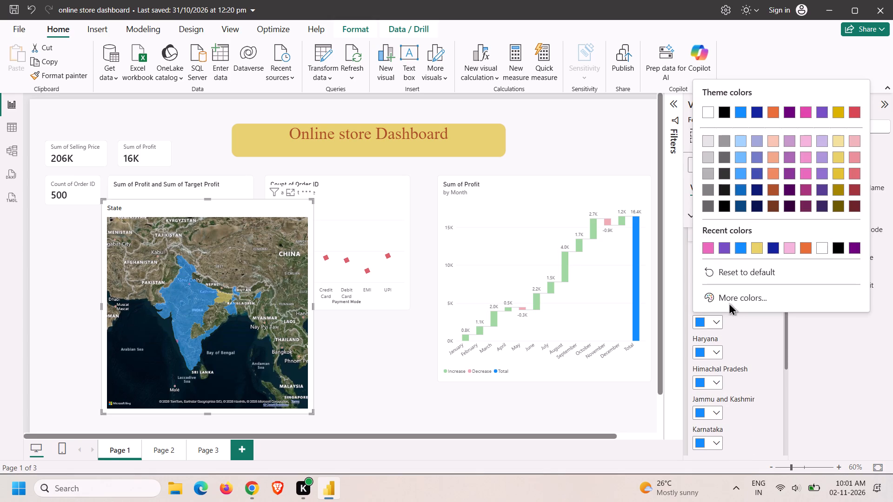
{"action": "left_click", "coordinate": [725, 189]}
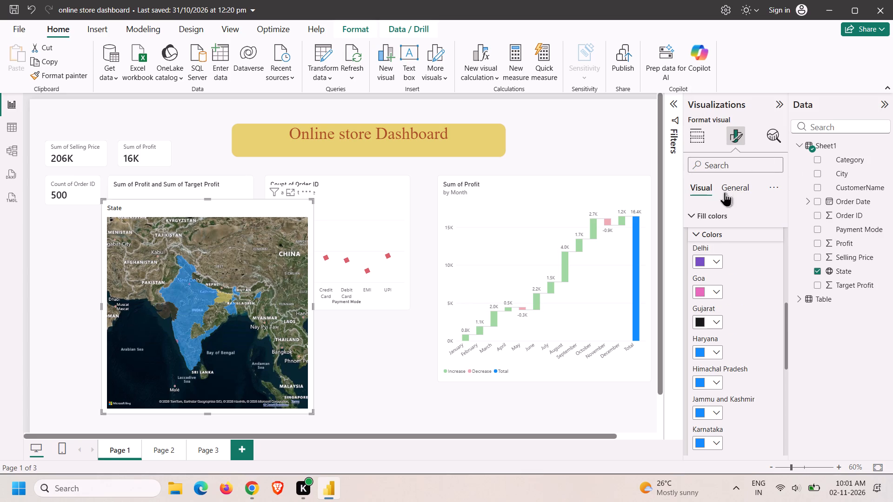
{"action": "scroll", "coordinate": [719, 356], "scroll_direction": "down", "scroll_amount": 1}
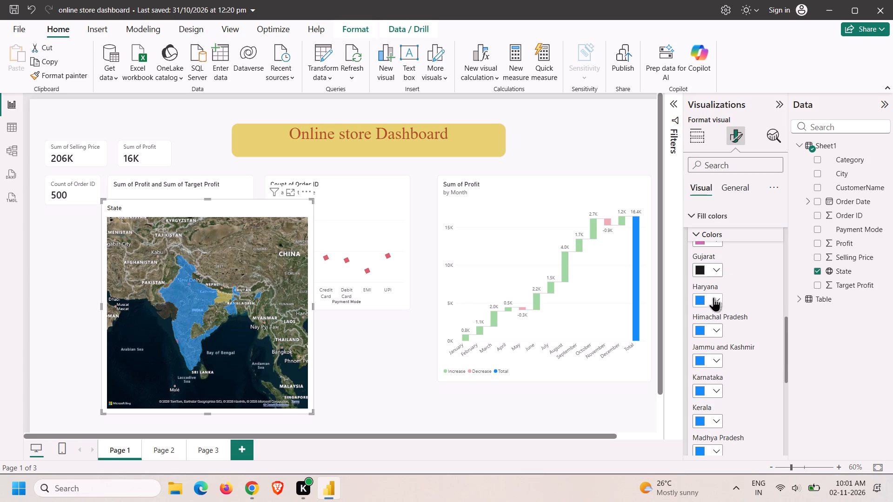
{"action": "left_click", "coordinate": [713, 304]}
{"action": "left_click", "coordinate": [773, 167]}
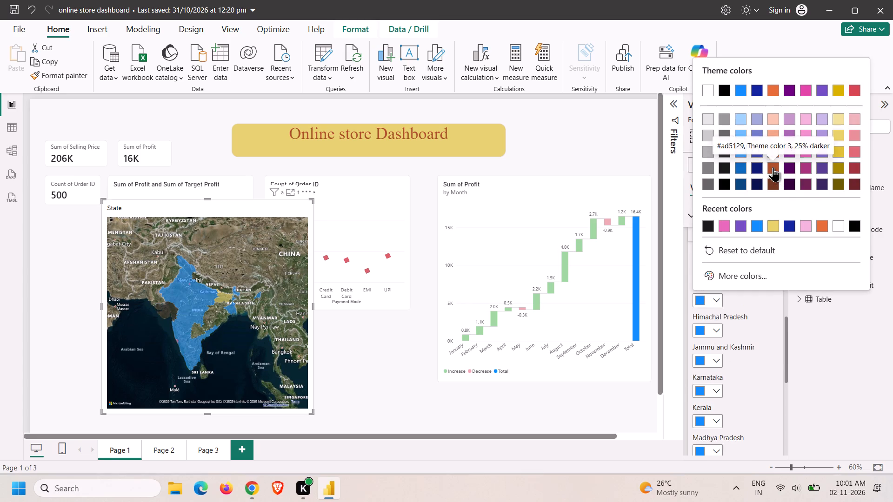
Set Himachal Pradesh's fill color to the recently used purple and Jammu and Kashmir's to the recently used light pink.
{"action": "left_click", "coordinate": [716, 330]}
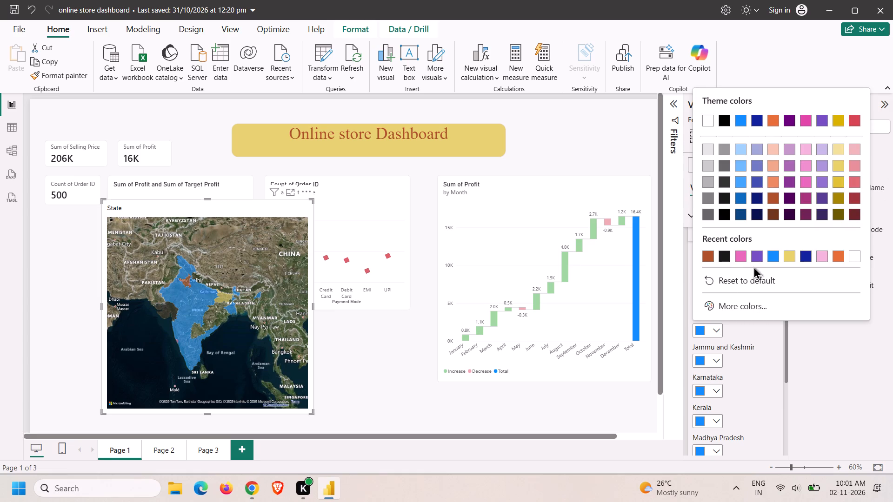
{"action": "left_click", "coordinate": [759, 255]}
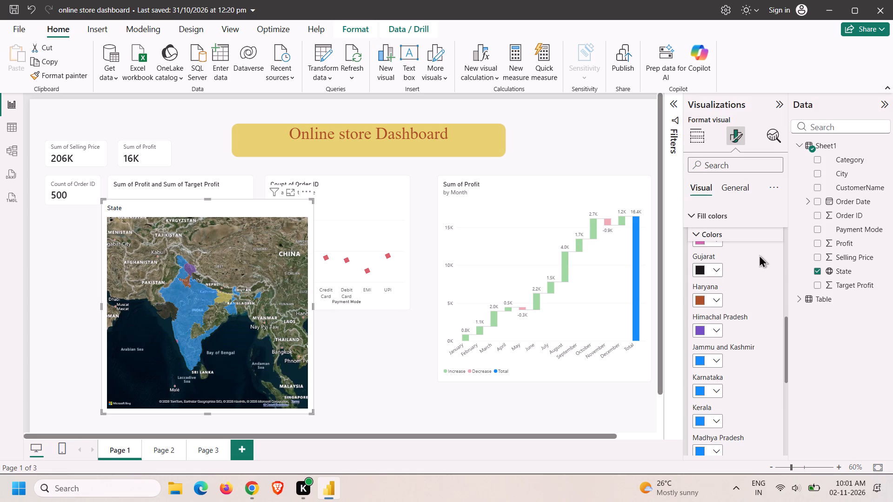
{"action": "left_click", "coordinate": [713, 360]}
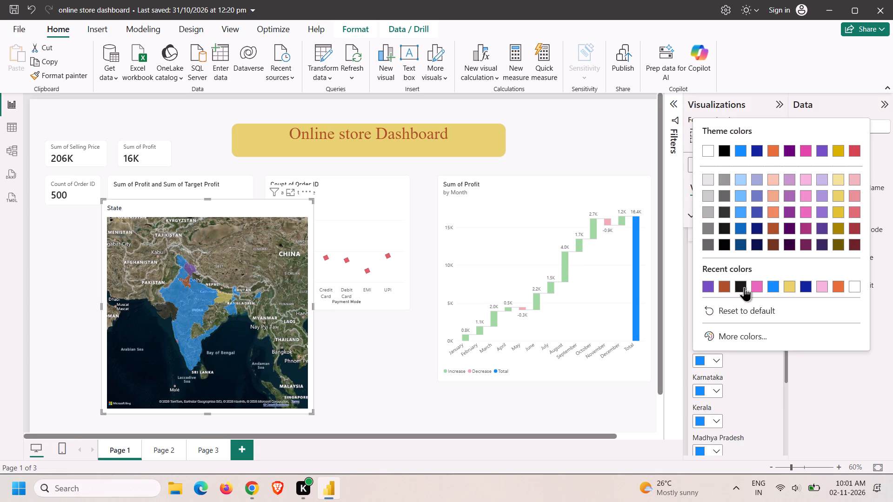
{"action": "left_click", "coordinate": [816, 284]}
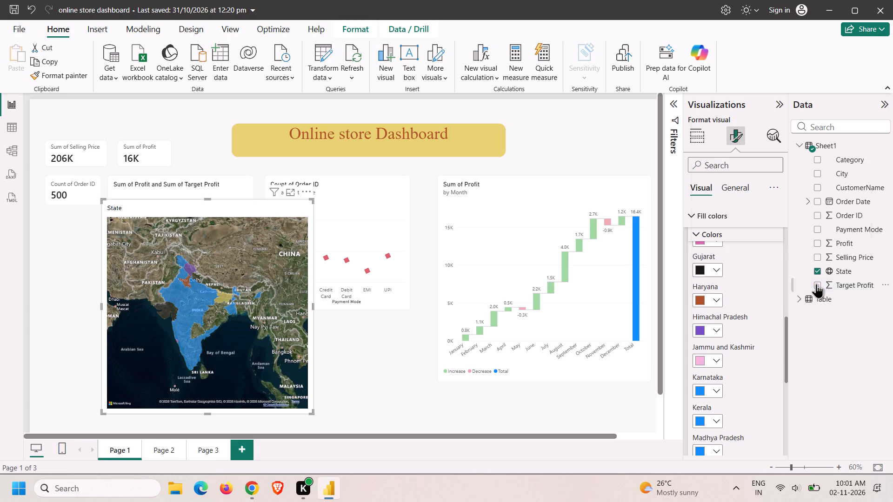
Set Karnataka's fill color to the darkest red theme shade and Madhya Pradesh's to the lightest orange theme shade.
{"action": "scroll", "coordinate": [779, 337], "scroll_direction": "down", "scroll_amount": 3}
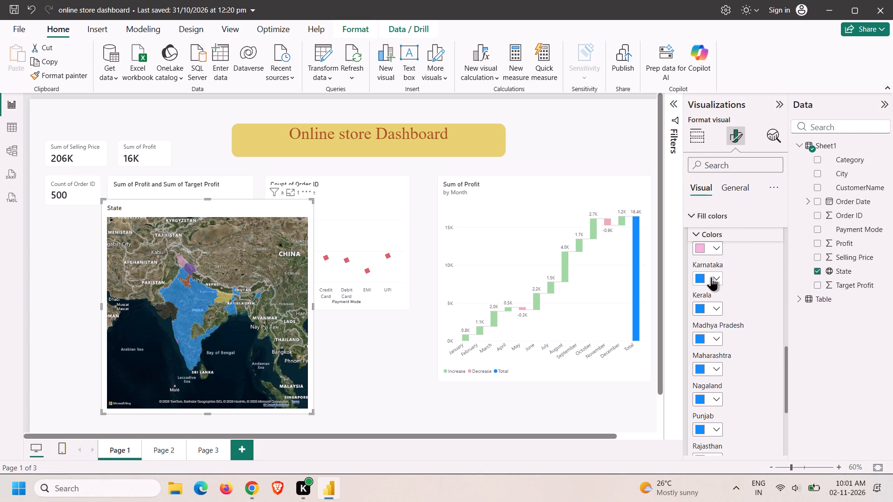
{"action": "left_click", "coordinate": [711, 277]}
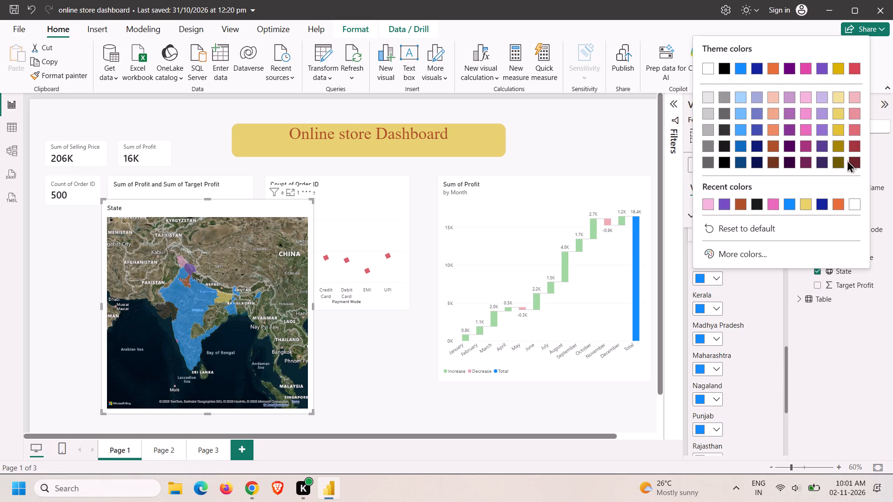
{"action": "left_click", "coordinate": [853, 161]}
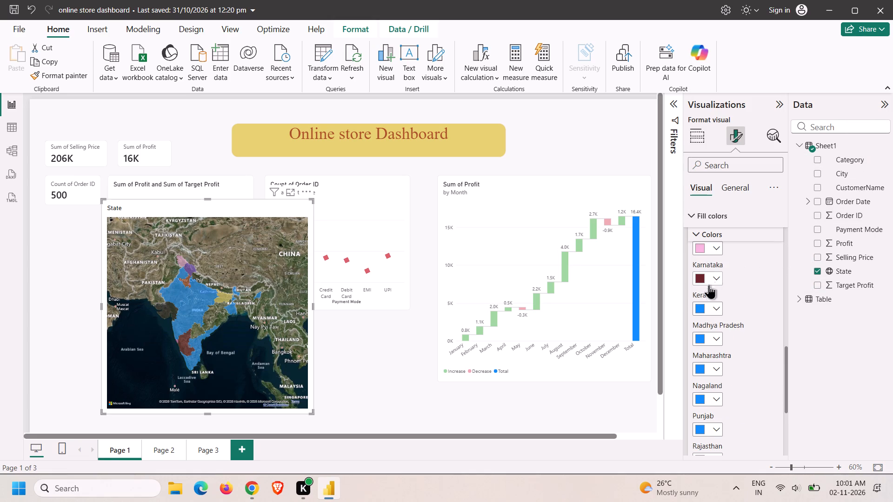
{"action": "left_click", "coordinate": [714, 335]}
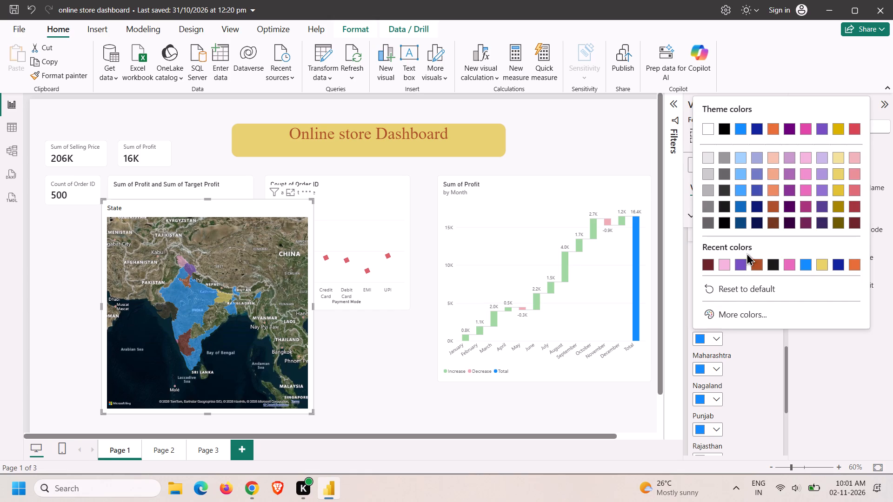
{"action": "left_click", "coordinate": [772, 154]}
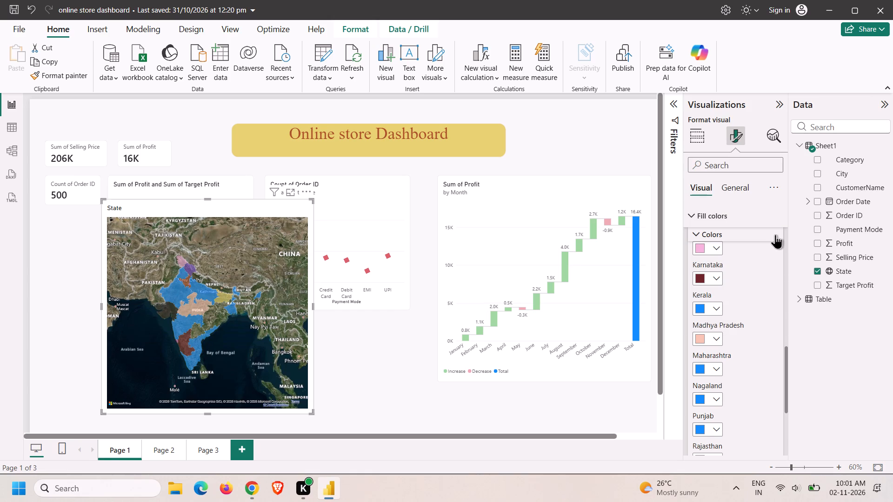
Give Maharashtra a custom light green fill color, #8AE561, on the State map.
{"action": "scroll", "coordinate": [714, 324], "scroll_direction": "down", "scroll_amount": 1}
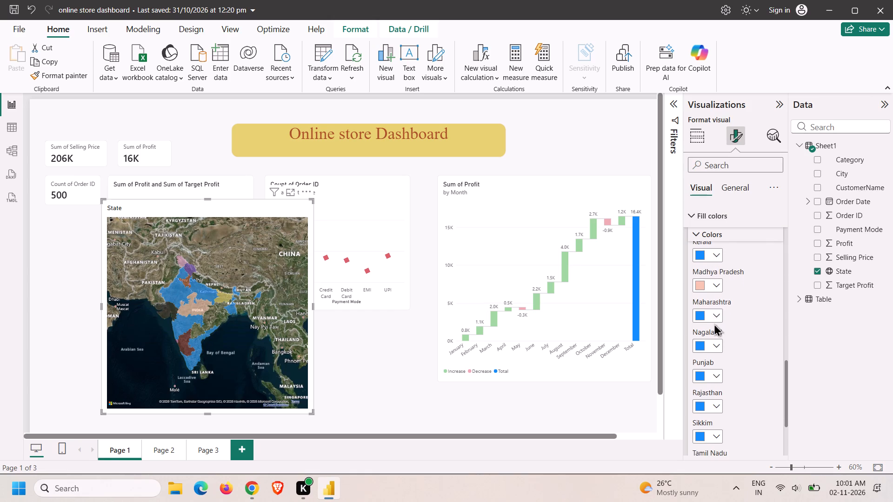
{"action": "left_click", "coordinate": [712, 311]}
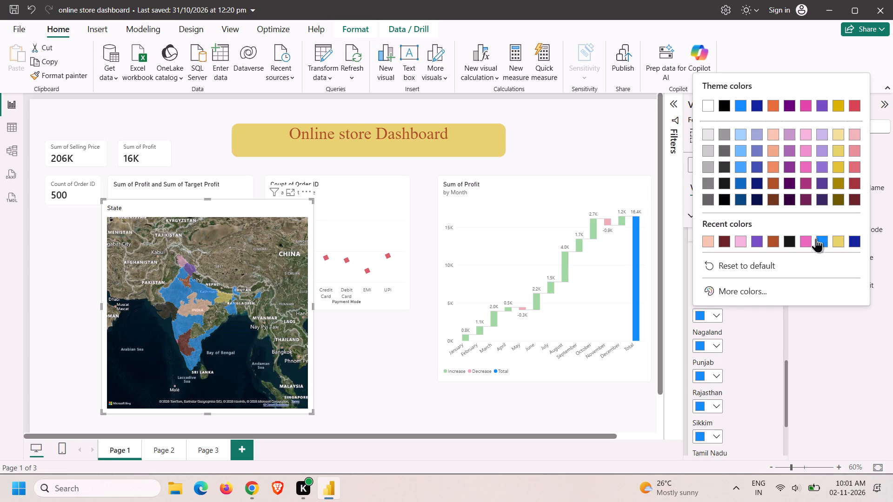
{"action": "left_click", "coordinate": [730, 296]}
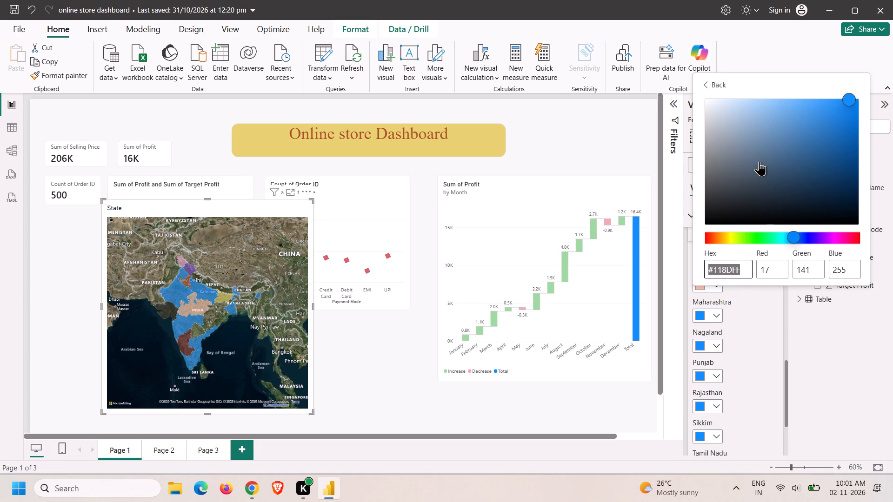
{"action": "left_click", "coordinate": [757, 159]}
{"action": "left_click", "coordinate": [742, 238]}
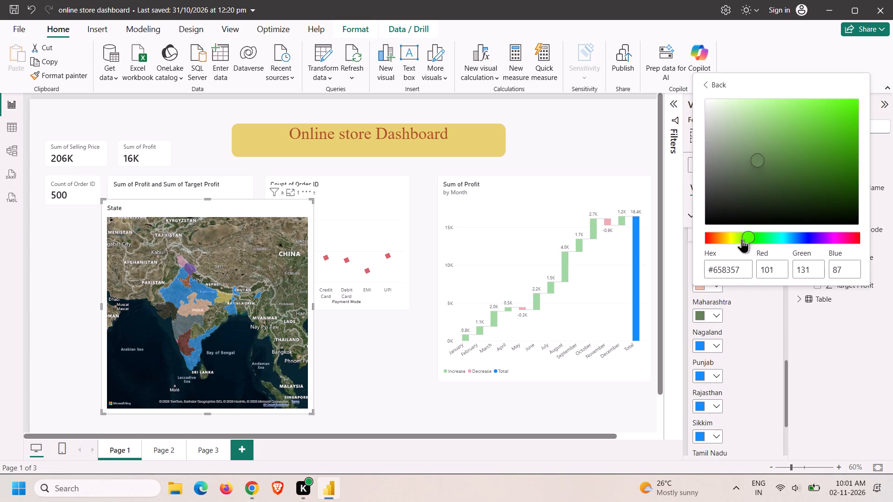
{"action": "left_click", "coordinate": [793, 112]}
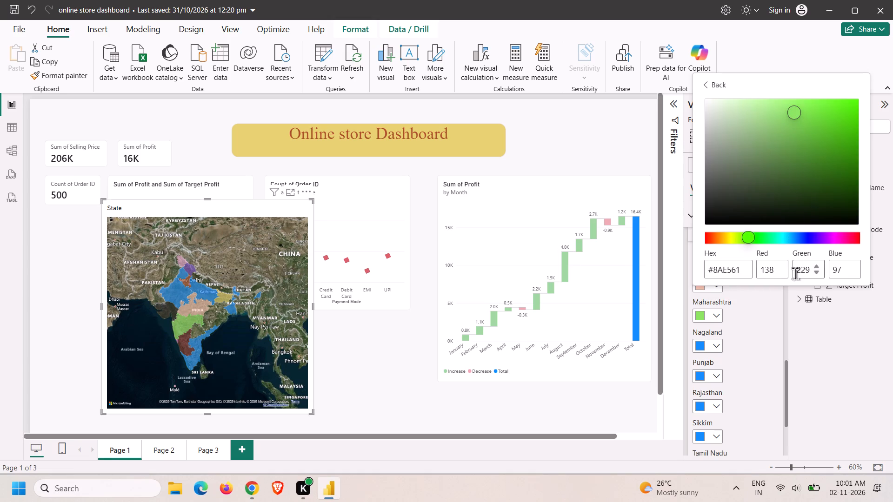
Give Nagaland a custom magenta-purple fill color, #C83DE3, on the State map.
{"action": "left_click", "coordinate": [712, 344]}
{"action": "left_click", "coordinate": [712, 344]}
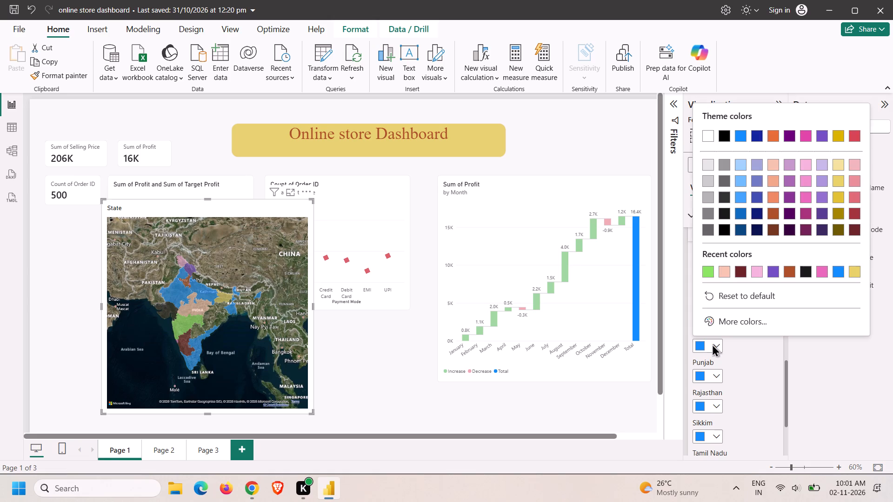
{"action": "left_click", "coordinate": [721, 330]}
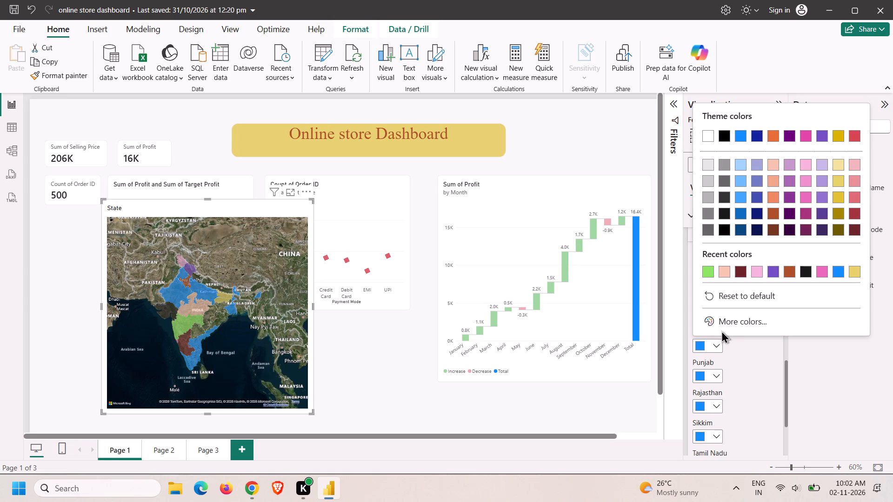
{"action": "left_click", "coordinate": [721, 327]}
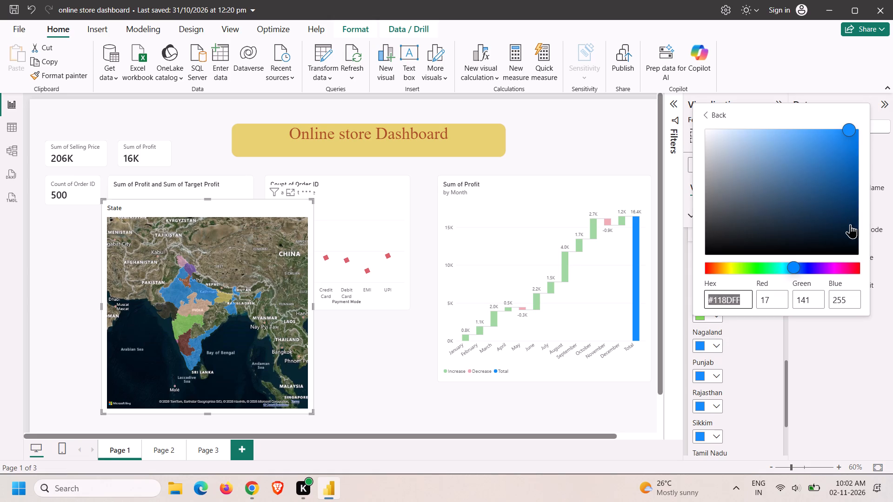
{"action": "left_click", "coordinate": [821, 267]}
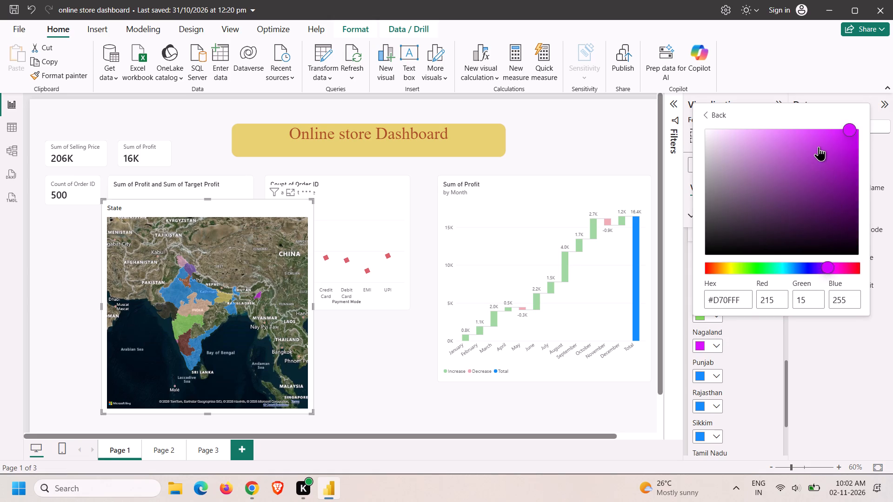
{"action": "left_click", "coordinate": [817, 143]}
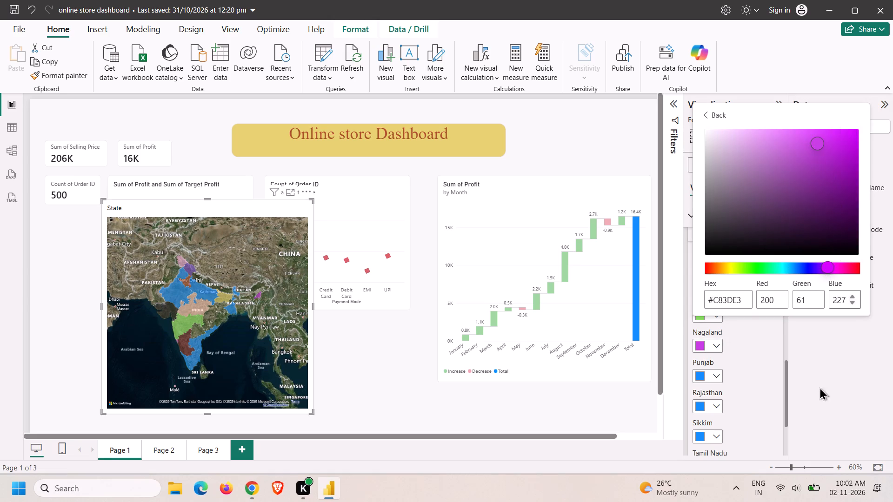
Give Punjab a custom muted red fill color, #B54D4D, on the State map.
{"action": "left_click", "coordinate": [711, 373]}
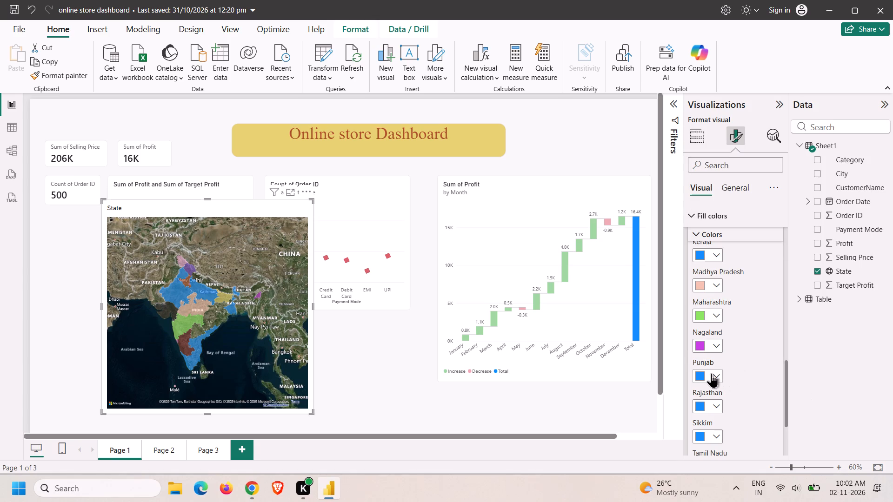
{"action": "left_click", "coordinate": [711, 373]}
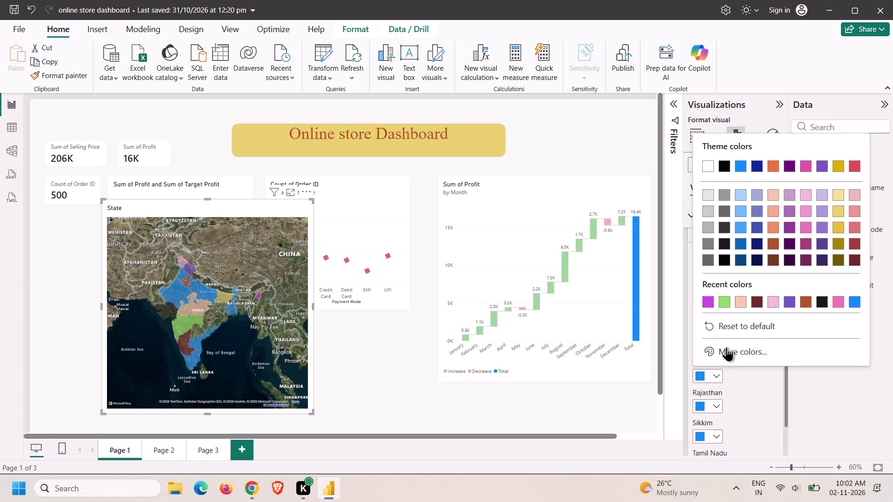
{"action": "left_click", "coordinate": [726, 348]}
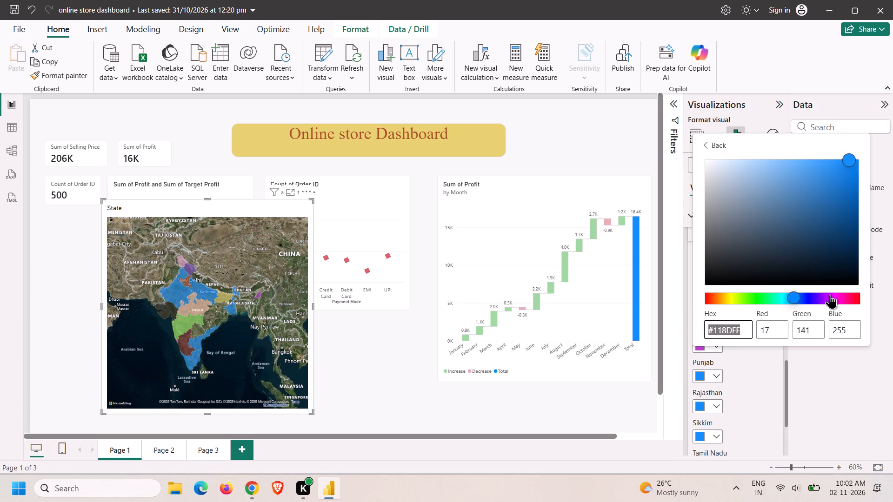
{"action": "left_click", "coordinate": [852, 293]}
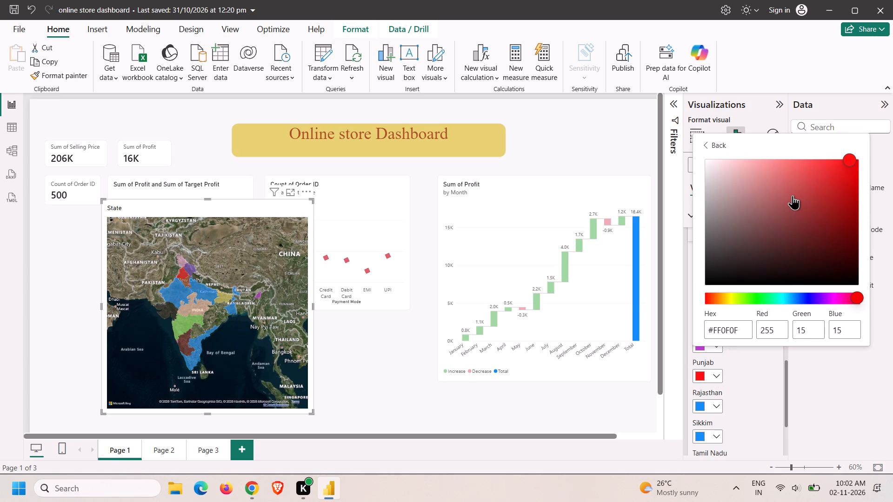
{"action": "left_click", "coordinate": [793, 195]}
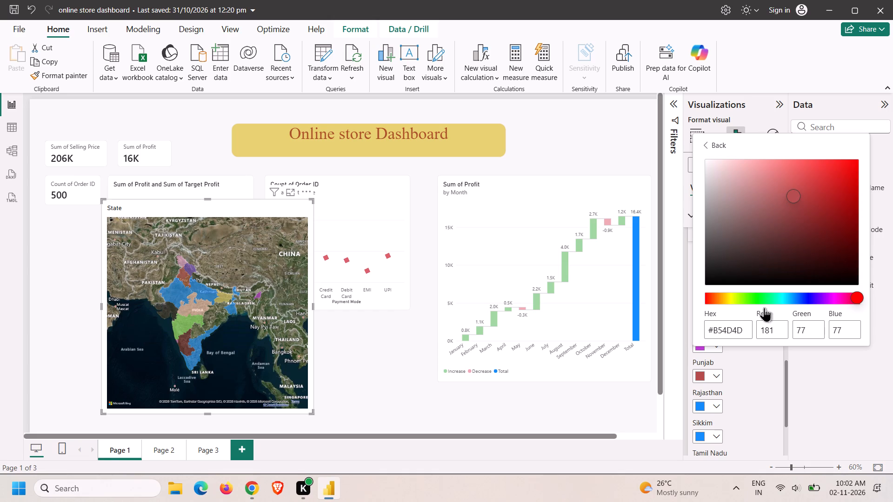
Give Rajasthan a custom yellow-green fill color, #D8F265, on the State map.
{"action": "left_click", "coordinate": [713, 402]}
{"action": "left_click", "coordinate": [714, 405]}
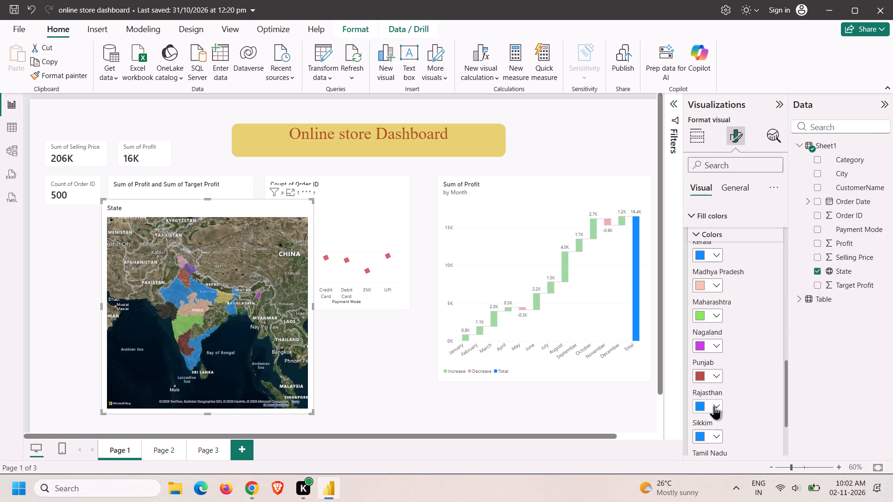
{"action": "left_click", "coordinate": [733, 390]}
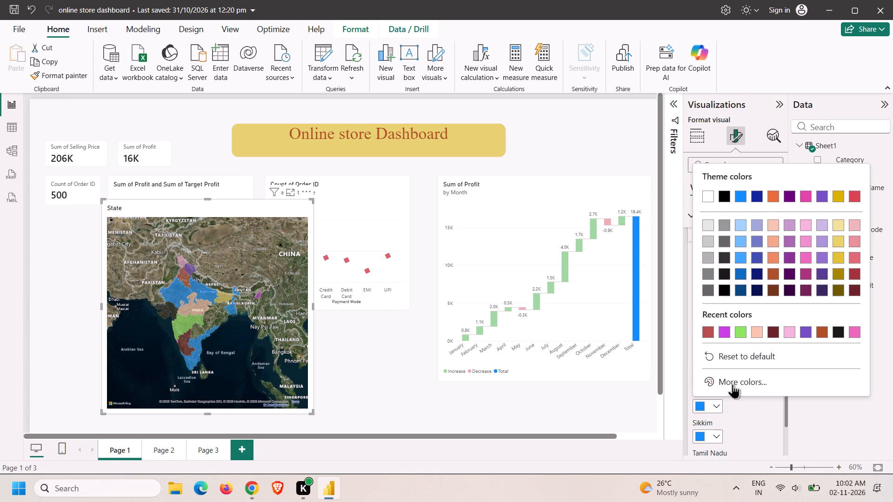
{"action": "left_click", "coordinate": [733, 384]}
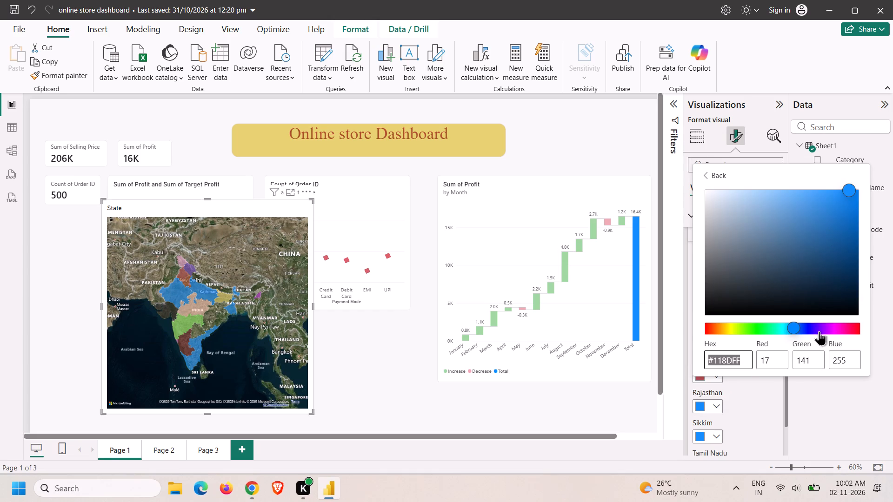
{"action": "left_click", "coordinate": [819, 331]}
{"action": "left_click", "coordinate": [729, 330]}
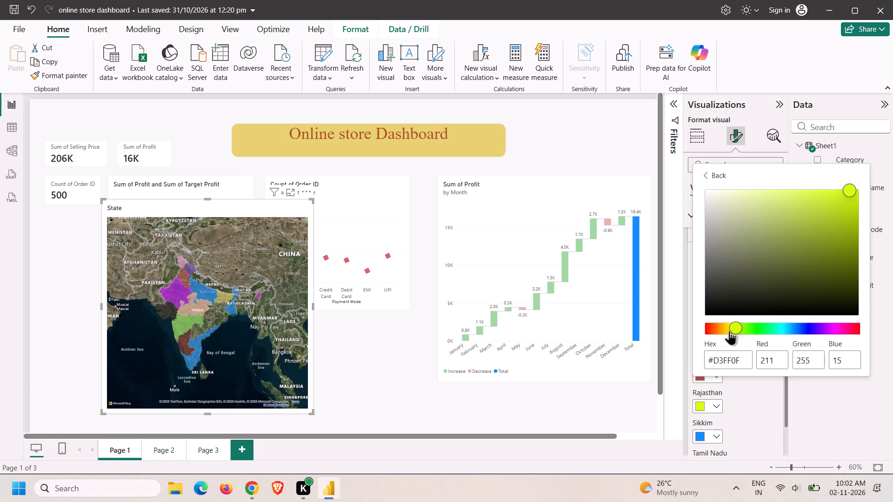
{"action": "left_click", "coordinate": [794, 196]}
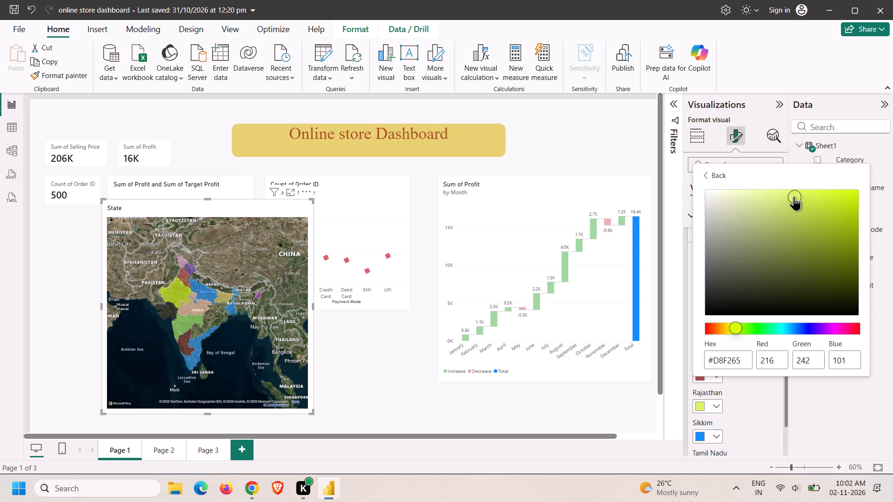
Give Sikkim the dark navy blue theme color as its fill on the State map.
{"action": "left_click", "coordinate": [744, 412]}
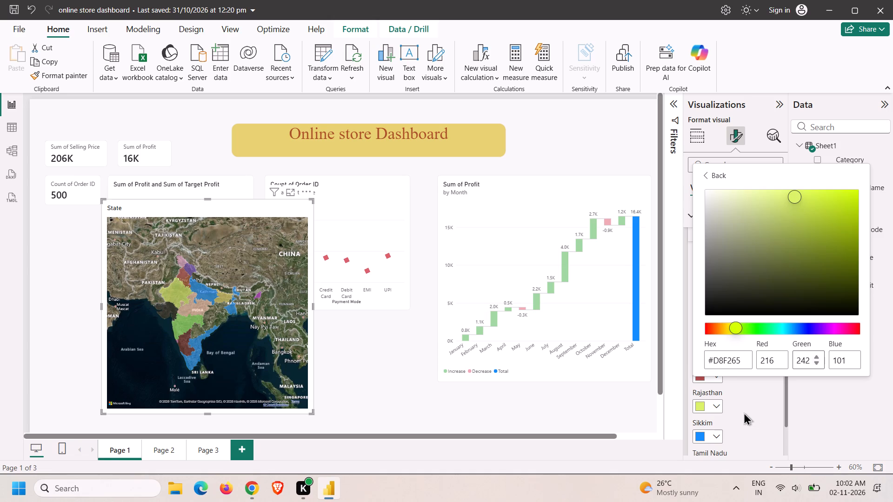
{"action": "scroll", "coordinate": [744, 412], "scroll_direction": "down", "scroll_amount": 3}
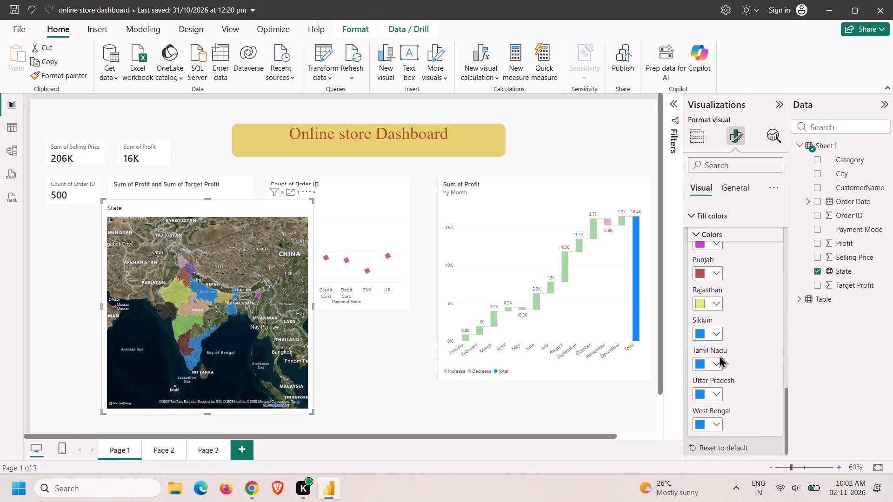
{"action": "left_click", "coordinate": [715, 335]}
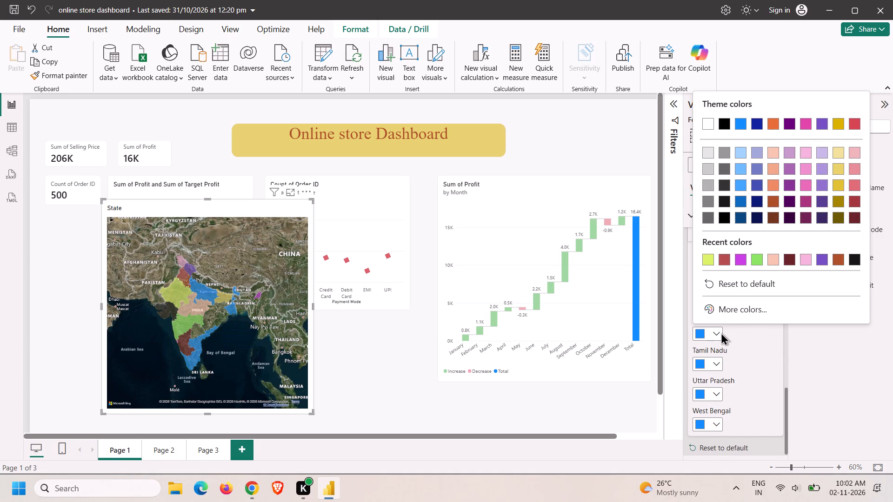
{"action": "left_click", "coordinate": [754, 200]}
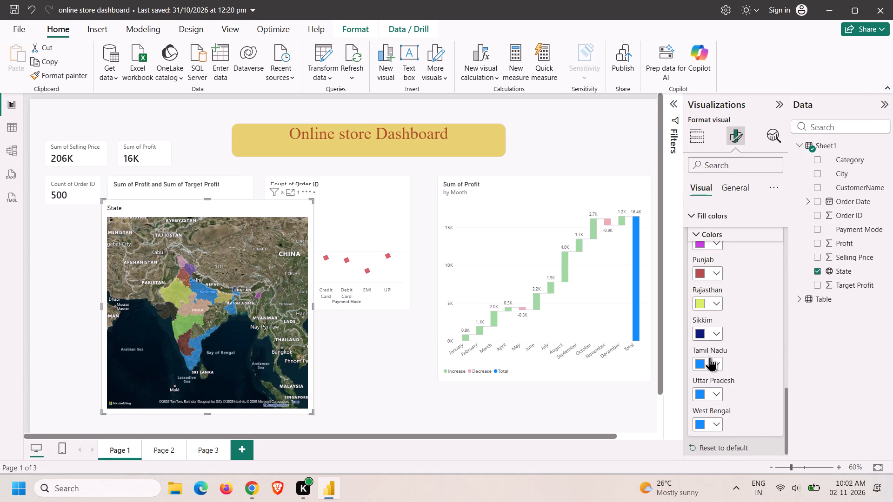
Give Tamil Nadu the orange theme fill color (Theme color 3, 20% lighter) on the State map.
{"action": "left_click", "coordinate": [711, 359]}
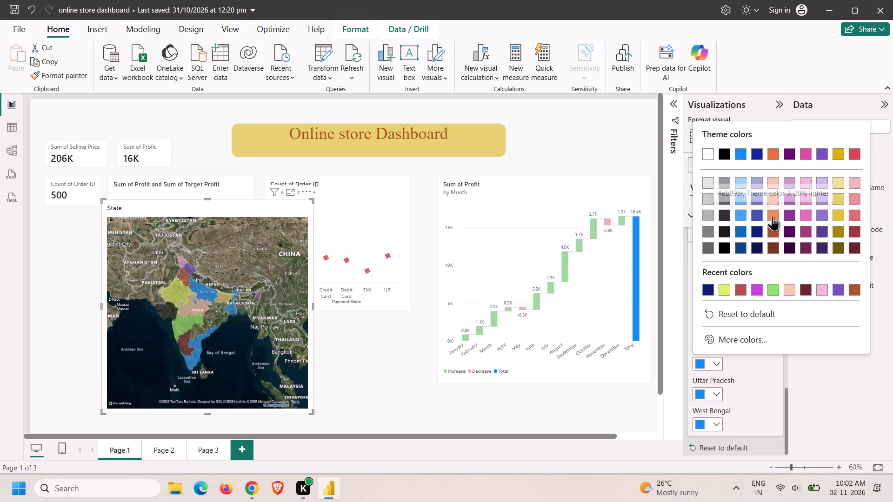
{"action": "left_click", "coordinate": [772, 216]}
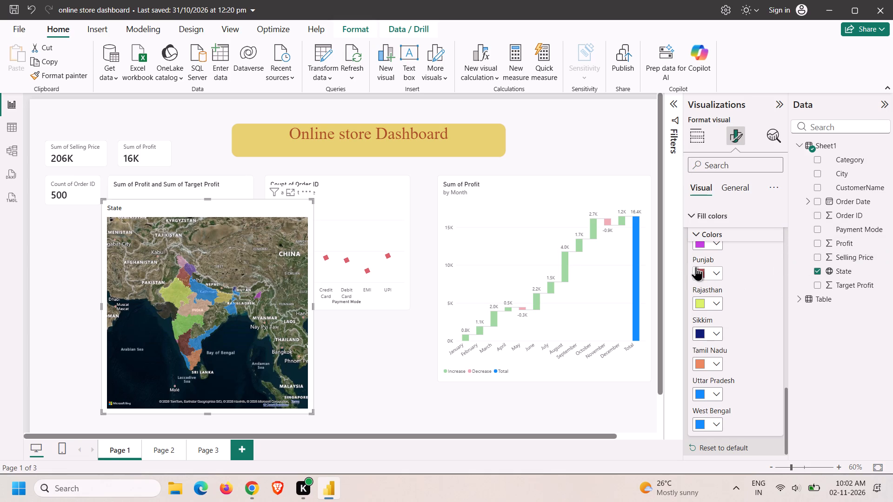
Give Uttar Pradesh a light gray theme fill color on the State map.
{"action": "scroll", "coordinate": [702, 396], "scroll_direction": "down", "scroll_amount": 1}
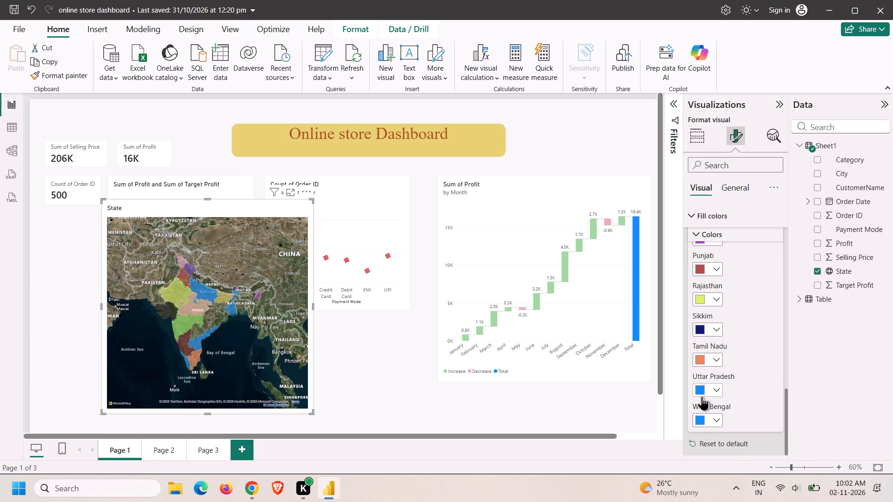
{"action": "scroll", "coordinate": [702, 396], "scroll_direction": "down", "scroll_amount": 1}
{"action": "left_click", "coordinate": [712, 388]}
{"action": "left_click", "coordinate": [708, 237]}
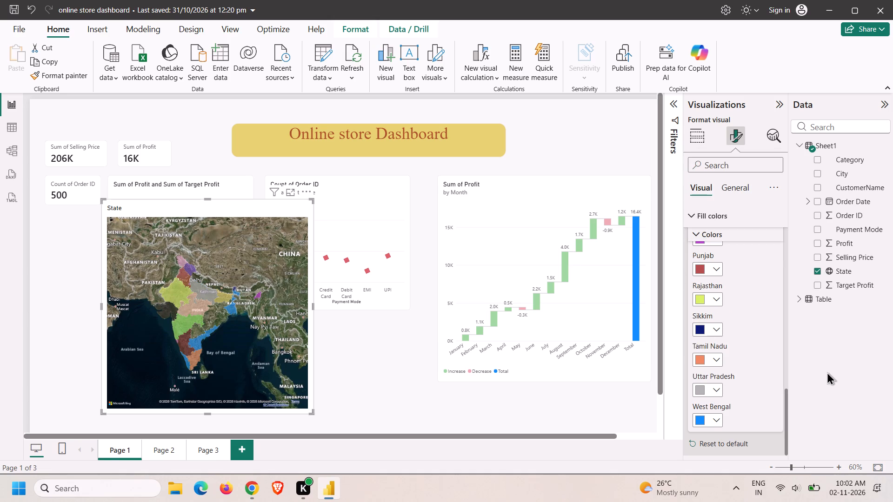
{"action": "left_click", "coordinate": [827, 372]}
{"action": "left_click", "coordinate": [831, 325]}
Move the State map off most of the gauge, over the Count of Order ID chart, with its top level with the waterfall chart.
{"action": "left_click", "coordinate": [343, 335]}
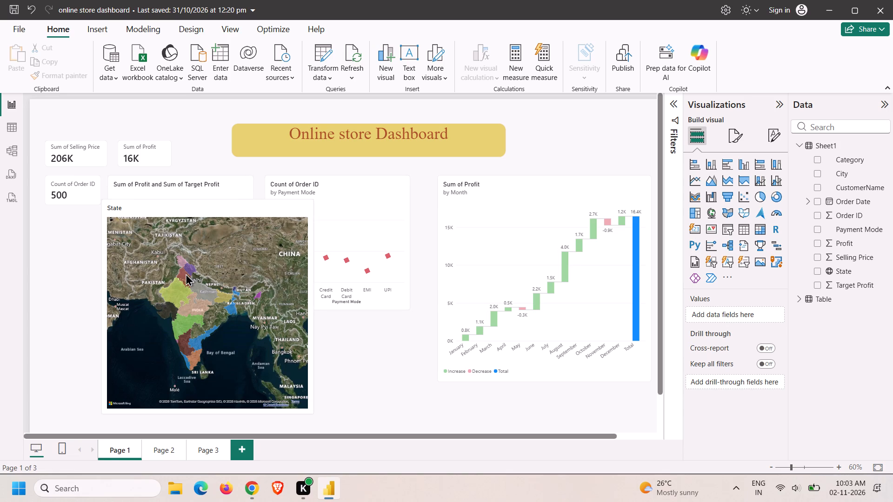
{"action": "left_click_drag", "start_coordinate": [222, 208], "coordinate": [113, 255]}
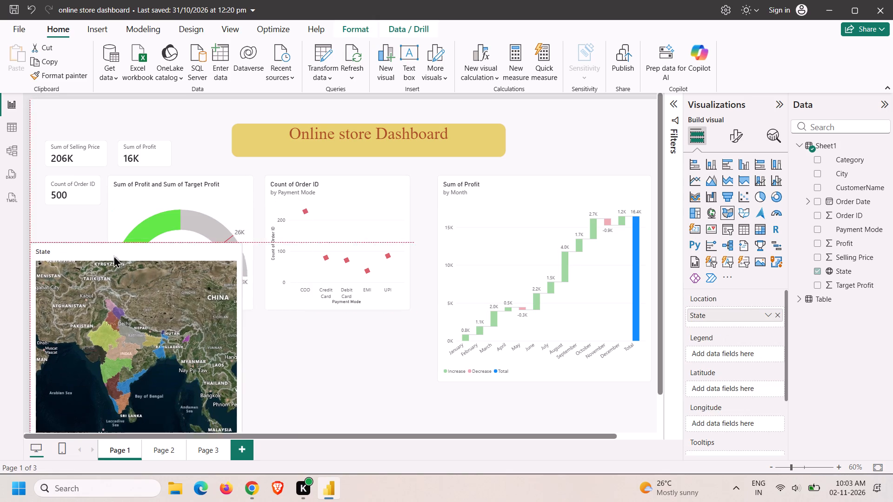
{"action": "left_click_drag", "start_coordinate": [113, 255], "coordinate": [352, 195]}
{"action": "scroll", "coordinate": [528, 126], "scroll_direction": "right", "scroll_amount": 1}
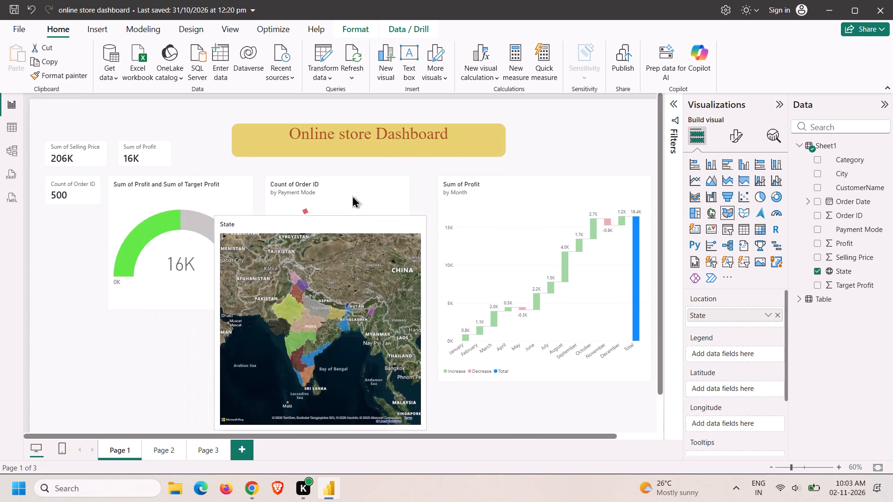
{"action": "left_click_drag", "start_coordinate": [352, 195], "coordinate": [351, 139]}
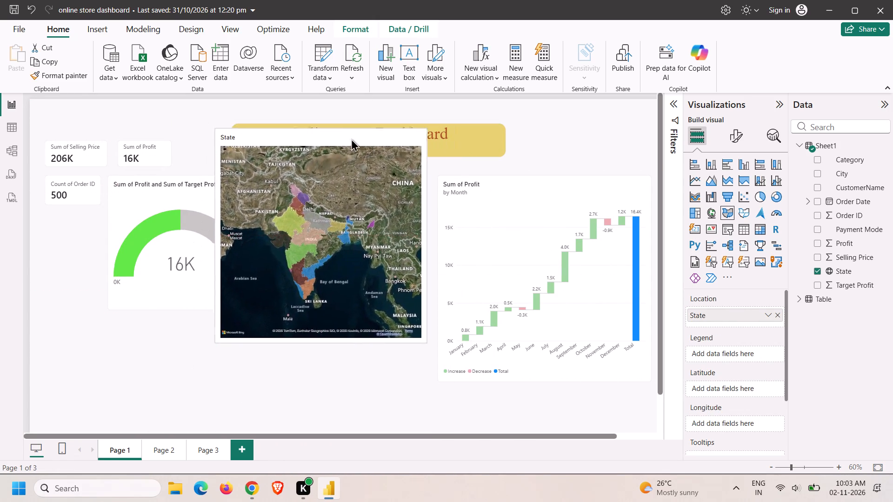
{"action": "left_click_drag", "start_coordinate": [351, 139], "coordinate": [364, 186]}
Move the Sum of Selling Price card up into the top-left corner of Page 1.
{"action": "left_click_drag", "start_coordinate": [73, 151], "coordinate": [70, 117]}
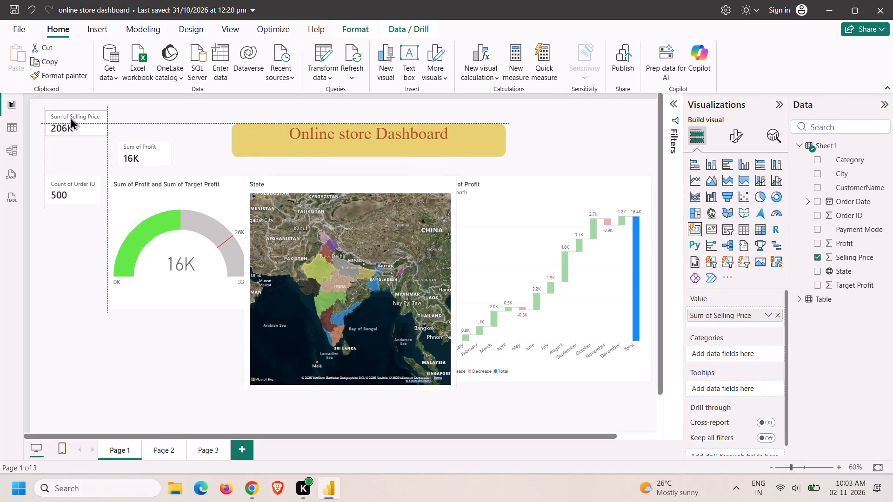
{"action": "left_click_drag", "start_coordinate": [70, 117], "coordinate": [60, 114]}
{"action": "left_click_drag", "start_coordinate": [66, 114], "coordinate": [72, 117]}
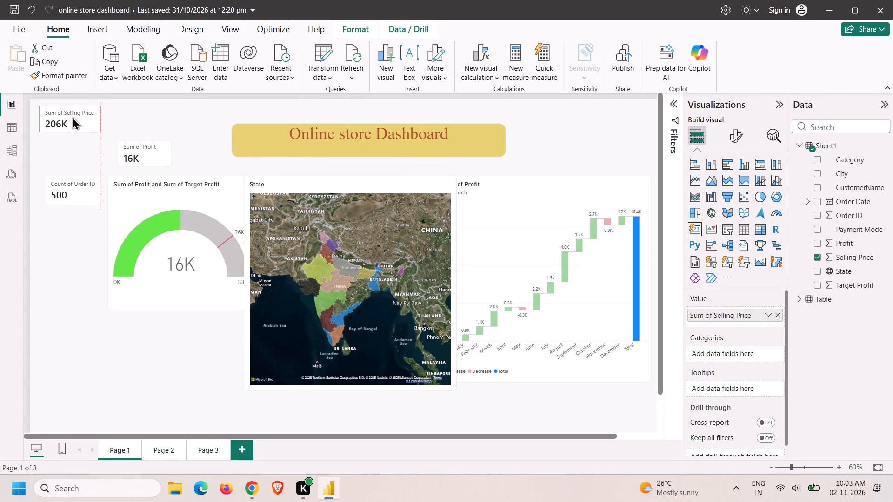
{"action": "left_click_drag", "start_coordinate": [72, 117], "coordinate": [72, 117]}
Move the Count of Order ID card up beside the Sum of Selling Price card.
{"action": "left_click_drag", "start_coordinate": [60, 190], "coordinate": [122, 125]}
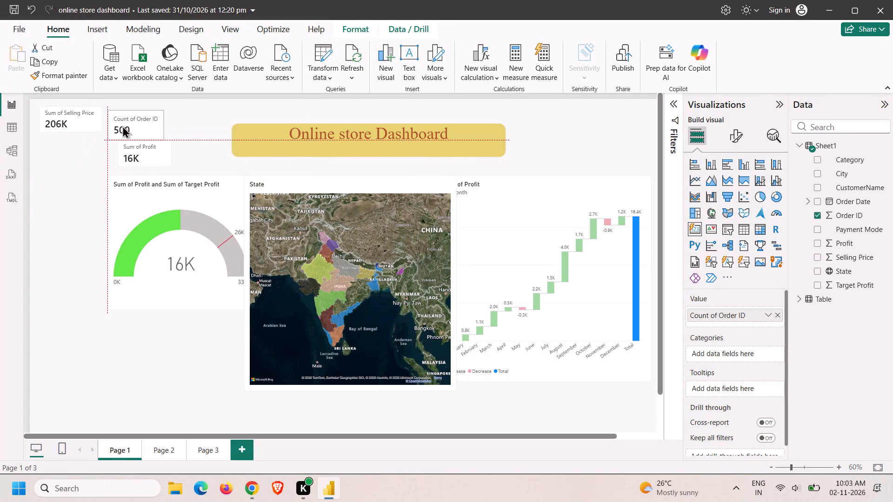
{"action": "left_click_drag", "start_coordinate": [122, 125], "coordinate": [121, 121]}
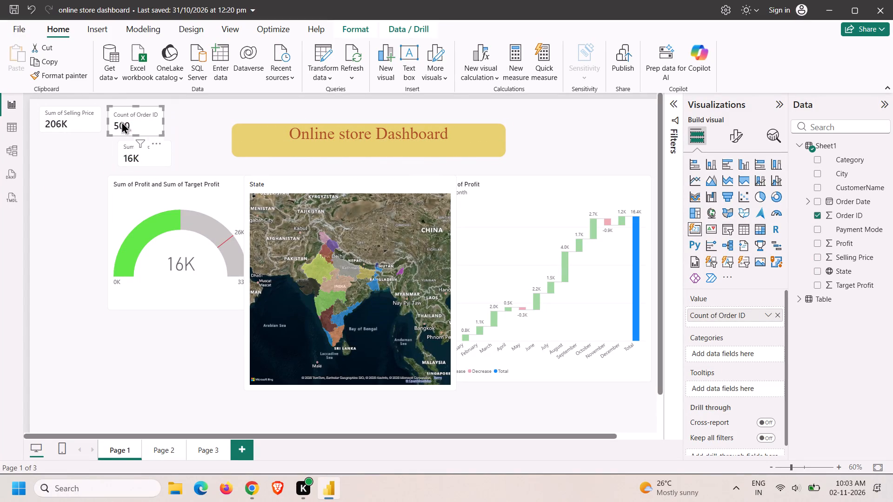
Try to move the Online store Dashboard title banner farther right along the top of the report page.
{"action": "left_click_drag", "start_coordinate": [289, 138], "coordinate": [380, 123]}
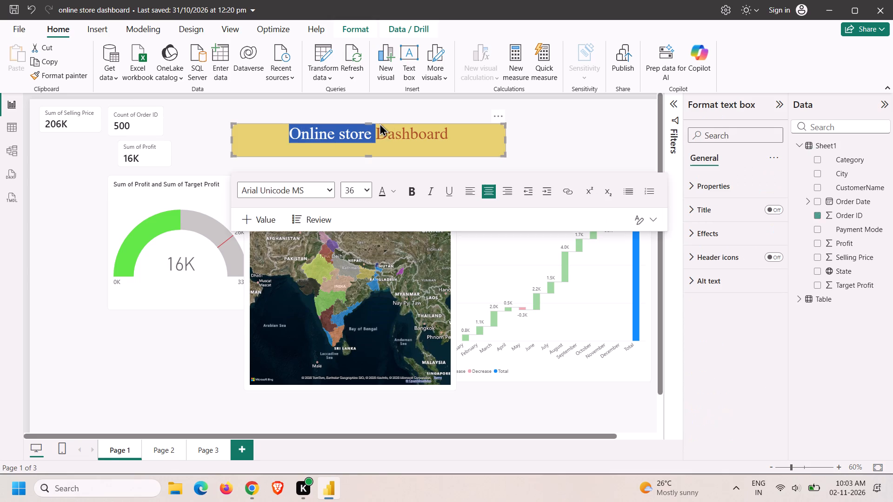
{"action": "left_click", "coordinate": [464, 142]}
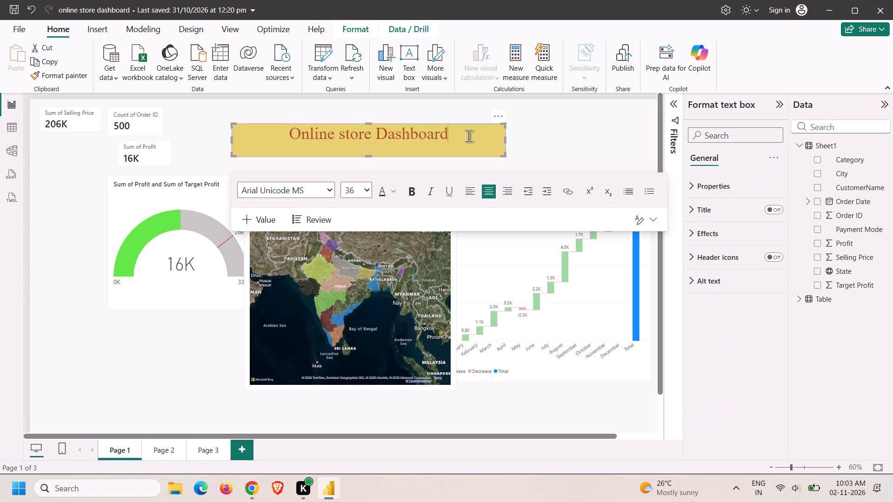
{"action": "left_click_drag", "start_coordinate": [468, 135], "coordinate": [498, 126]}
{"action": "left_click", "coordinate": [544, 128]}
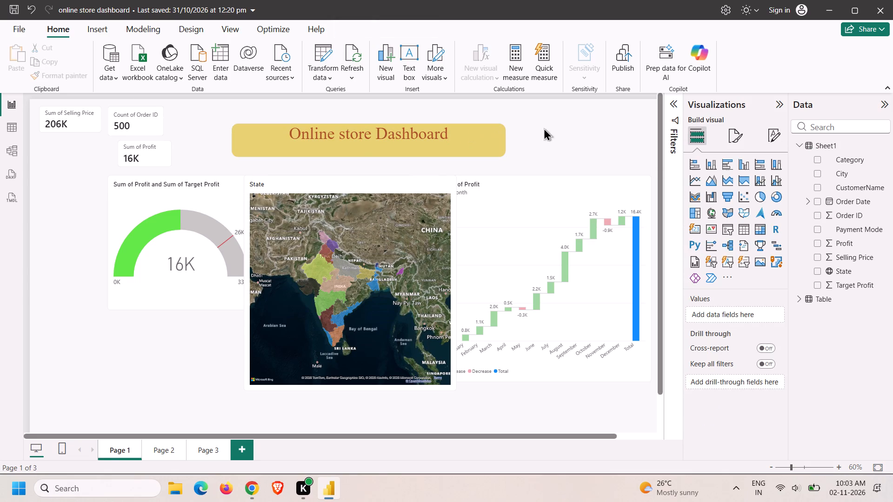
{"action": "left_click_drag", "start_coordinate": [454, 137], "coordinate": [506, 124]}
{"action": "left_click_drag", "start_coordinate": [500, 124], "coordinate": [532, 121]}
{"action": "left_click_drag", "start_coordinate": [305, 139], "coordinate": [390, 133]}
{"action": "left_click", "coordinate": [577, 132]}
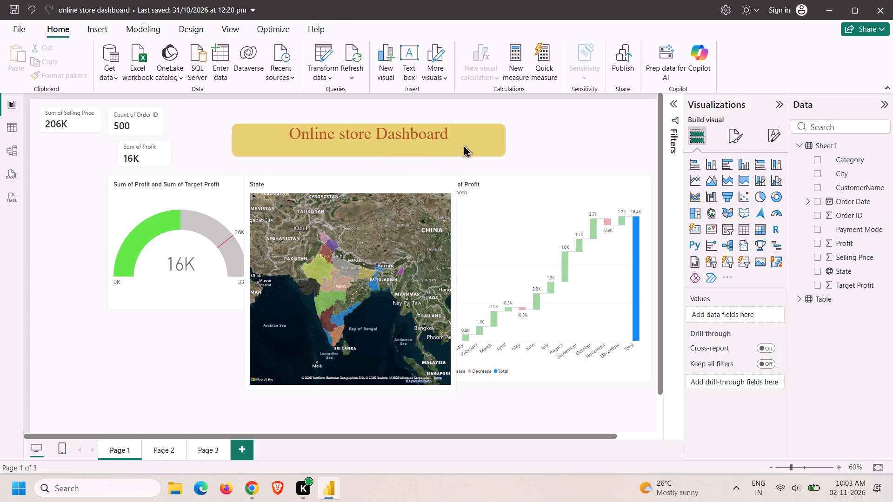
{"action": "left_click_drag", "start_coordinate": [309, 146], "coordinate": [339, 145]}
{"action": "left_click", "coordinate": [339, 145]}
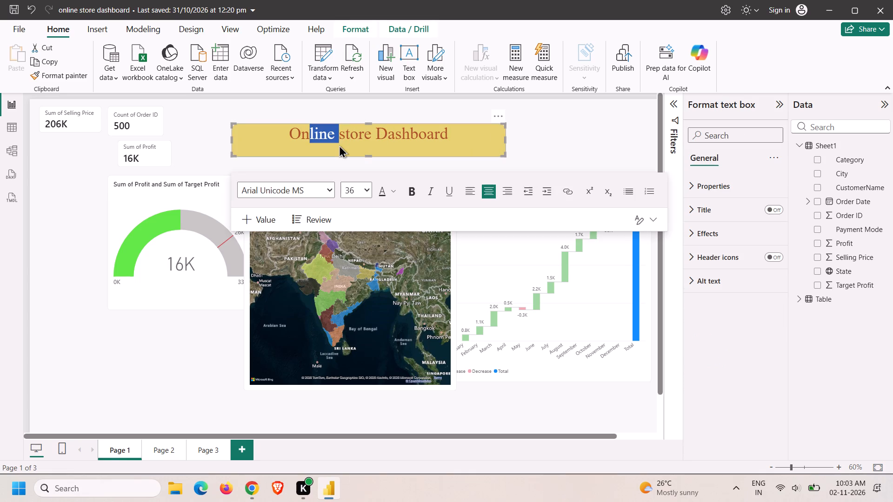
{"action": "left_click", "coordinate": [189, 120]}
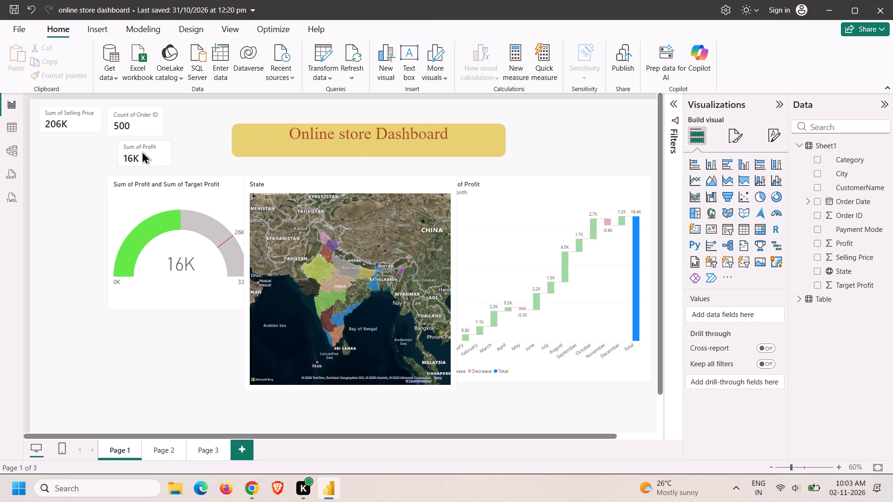
Move the Sum of Profit card into the top row, just right of the Count of Order ID card.
{"action": "left_click_drag", "start_coordinate": [142, 151], "coordinate": [198, 120]}
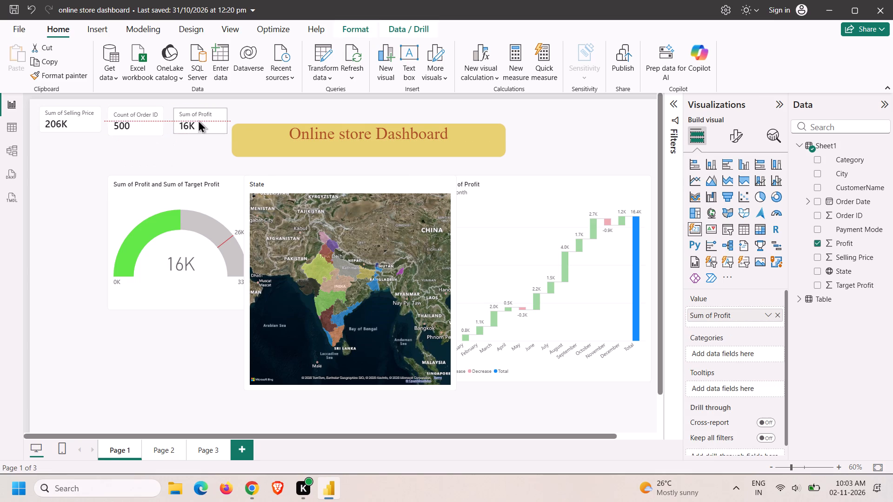
{"action": "left_click_drag", "start_coordinate": [198, 120], "coordinate": [196, 119]}
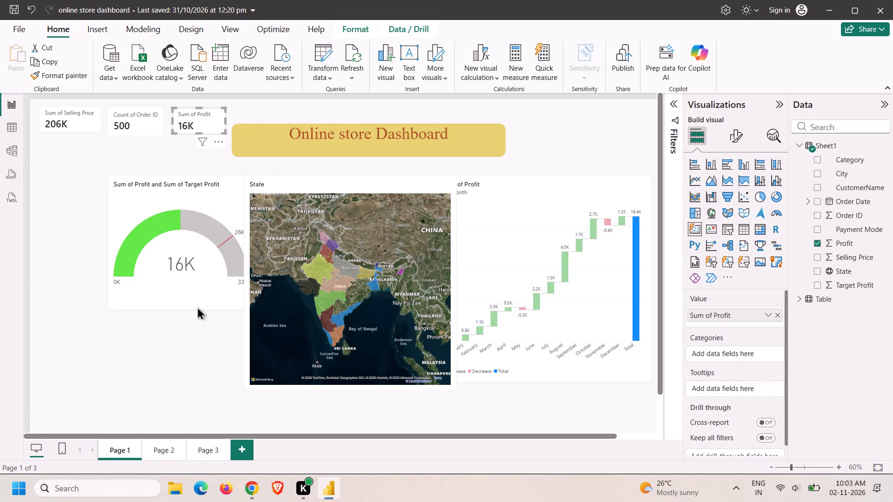
Move the Sum of Profit and Sum of Target Profit gauge left, directly below the row of cards.
{"action": "left_click", "coordinate": [183, 364]}
{"action": "left_click_drag", "start_coordinate": [193, 274], "coordinate": [127, 255]}
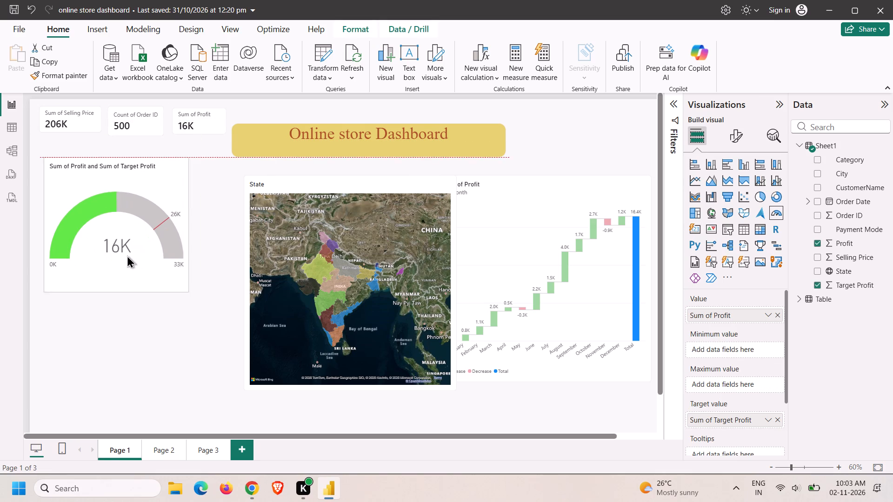
{"action": "left_click_drag", "start_coordinate": [127, 255], "coordinate": [130, 248]}
Move the State map between the gauge and the waterfall chart, tops level with the waterfall, and recenter India inside it.
{"action": "left_click_drag", "start_coordinate": [365, 265], "coordinate": [356, 264]}
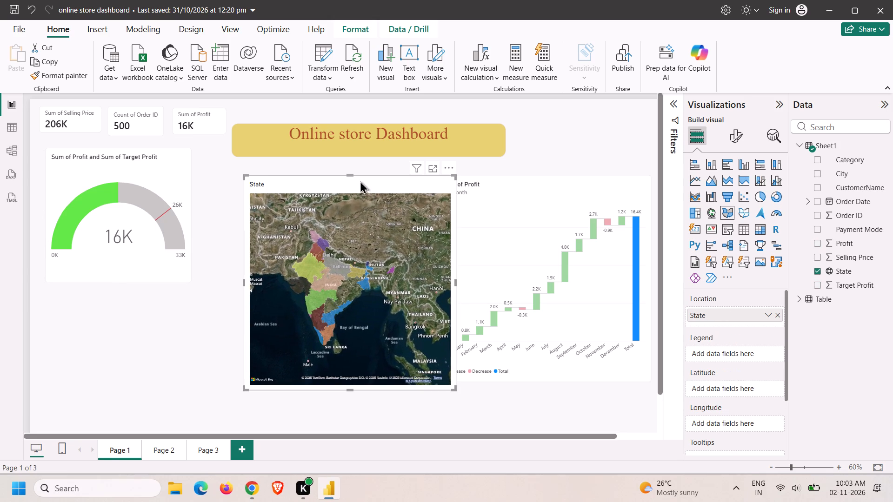
{"action": "left_click_drag", "start_coordinate": [360, 181], "coordinate": [333, 175]}
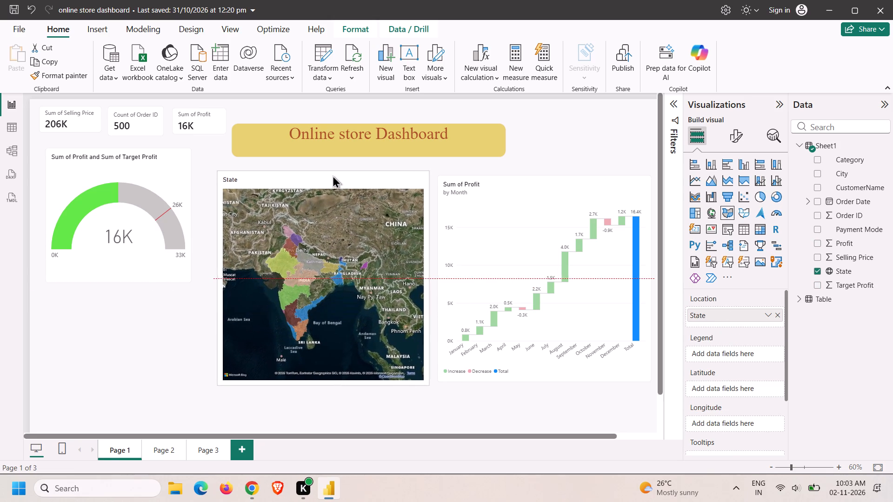
{"action": "left_click_drag", "start_coordinate": [333, 175], "coordinate": [333, 180]}
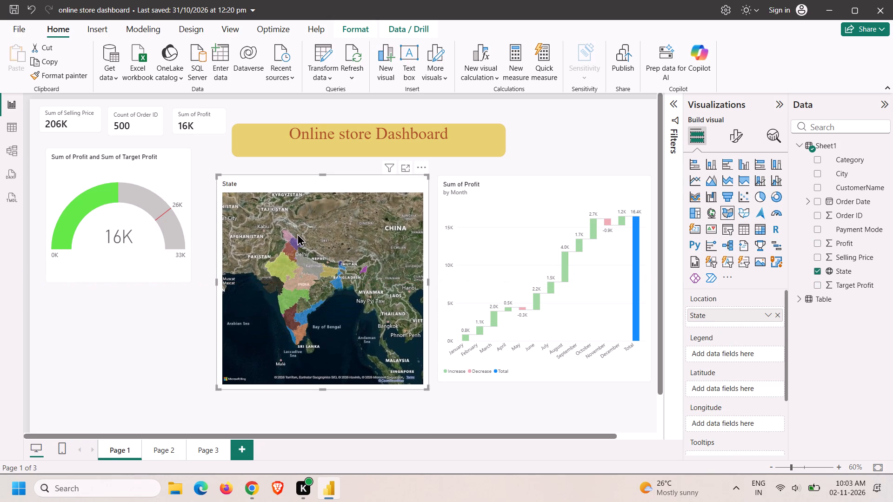
{"action": "left_click_drag", "start_coordinate": [297, 233], "coordinate": [315, 241]}
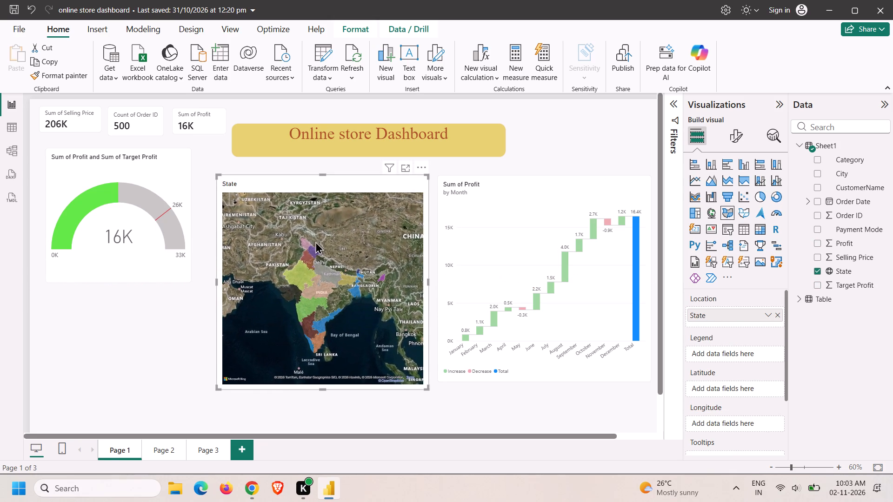
{"action": "left_click_drag", "start_coordinate": [315, 241], "coordinate": [315, 239]}
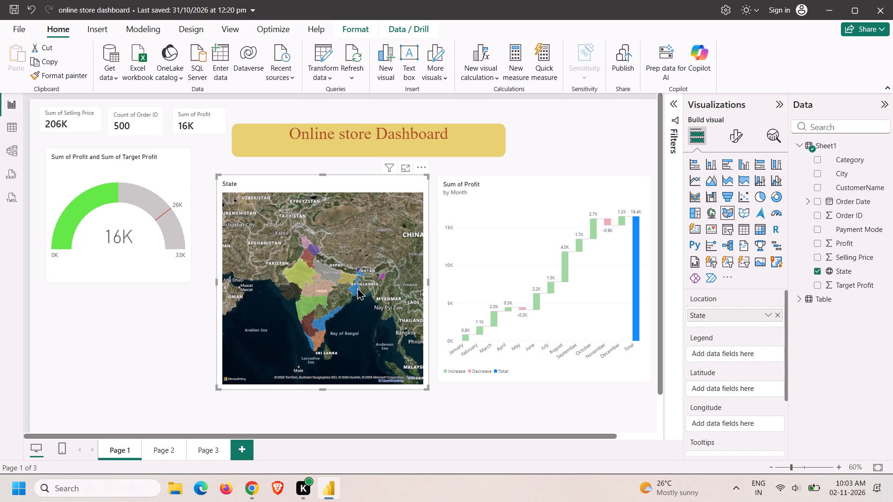
{"action": "left_click", "coordinate": [124, 371]}
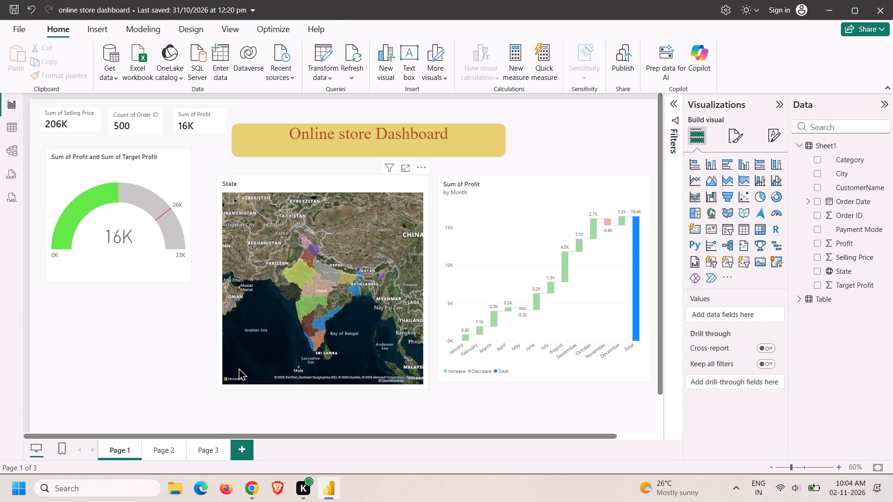
Lower the profit gauge near the page's left edge and nudge the State map so both tops align with the waterfall chart.
{"action": "left_click_drag", "start_coordinate": [129, 254], "coordinate": [127, 284]}
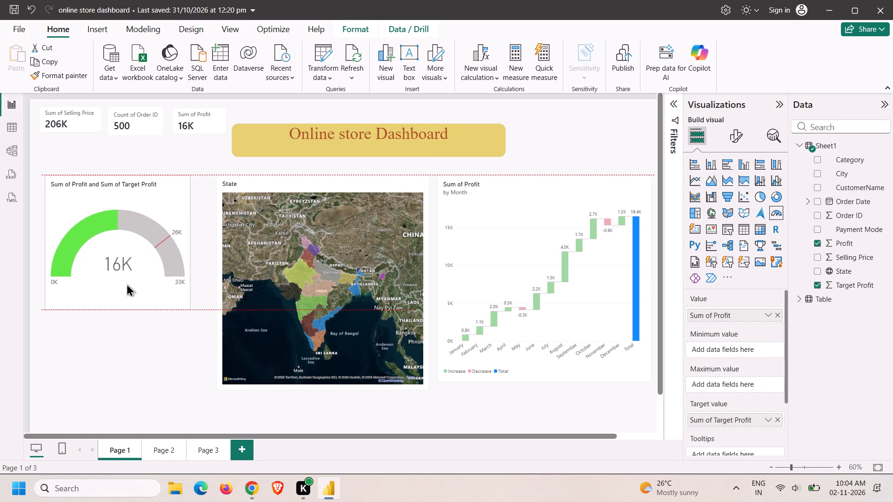
{"action": "left_click_drag", "start_coordinate": [127, 284], "coordinate": [121, 283]}
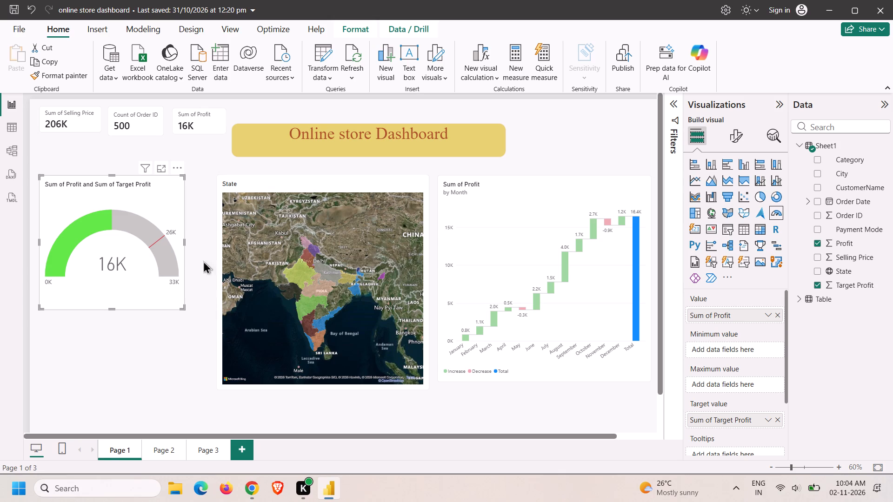
{"action": "left_click", "coordinate": [264, 205]}
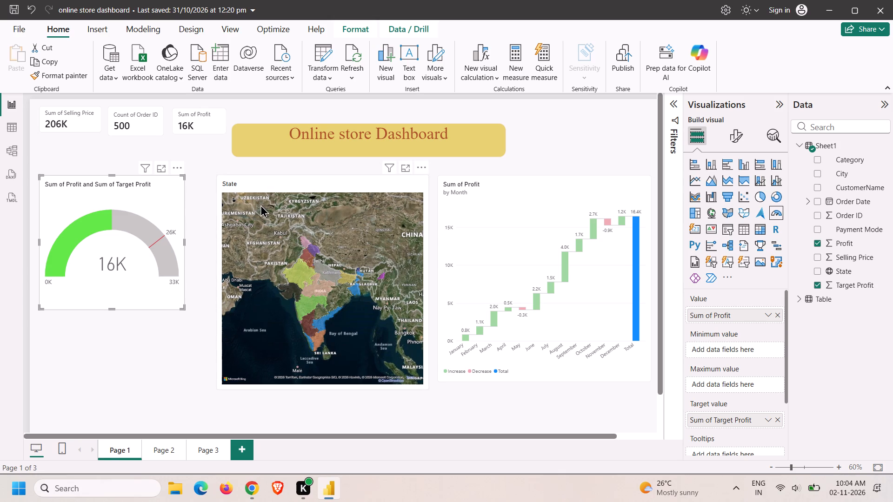
{"action": "left_click", "coordinate": [270, 183]}
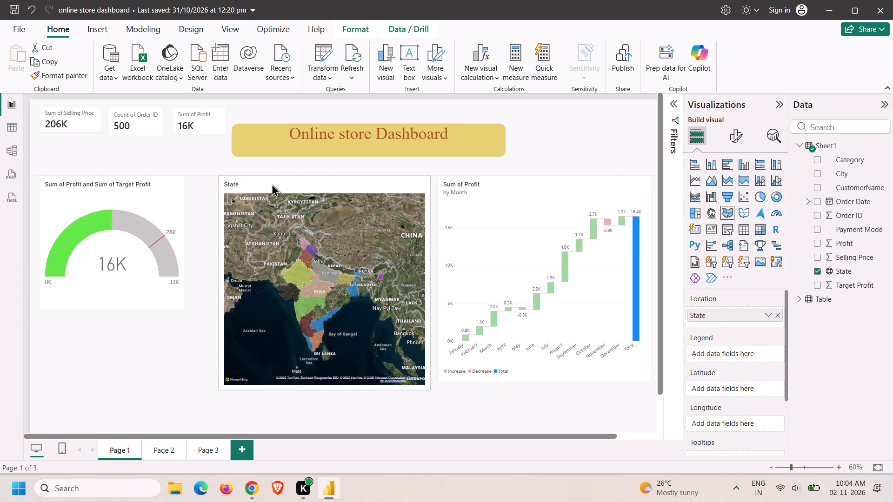
{"action": "left_click", "coordinate": [555, 376]}
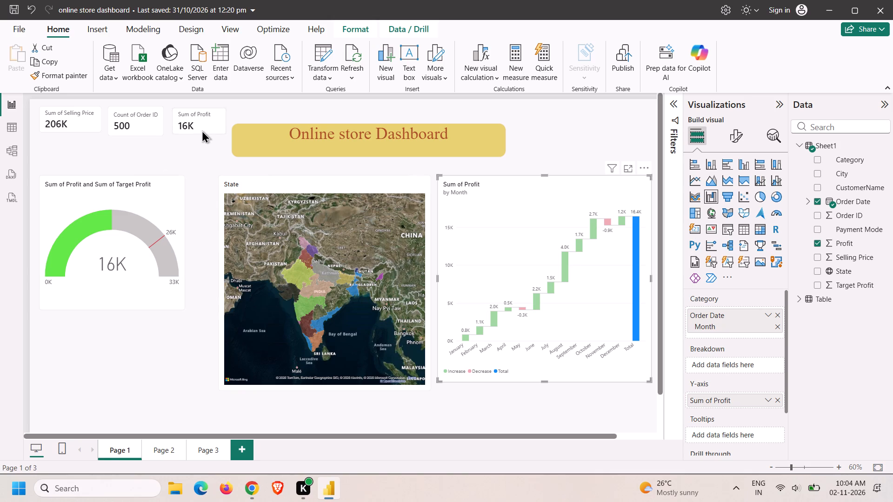
Move the three cards below the gauge, with Sum of Profit and Count of Order ID side by side and Sum of Selling Price beneath them.
{"action": "left_click_drag", "start_coordinate": [202, 122], "coordinate": [191, 158]}
{"action": "left_click_drag", "start_coordinate": [191, 158], "coordinate": [75, 337]}
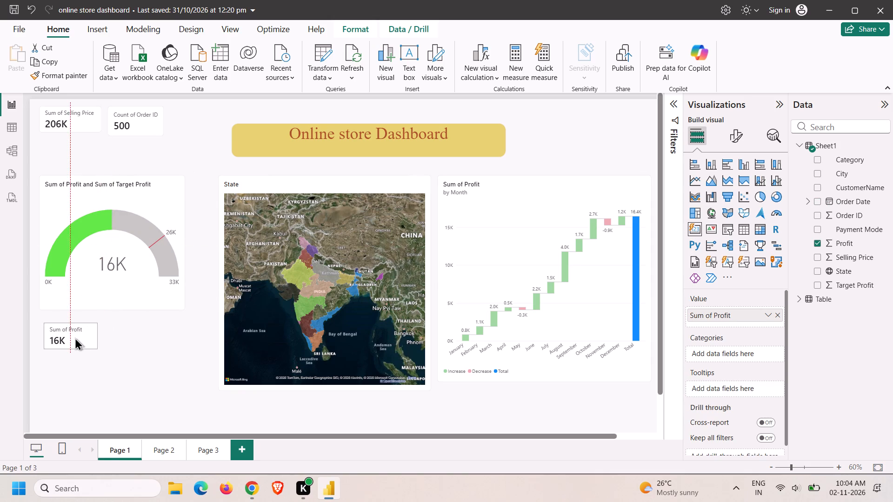
{"action": "left_click_drag", "start_coordinate": [75, 337], "coordinate": [74, 337]}
{"action": "left_click_drag", "start_coordinate": [125, 122], "coordinate": [178, 201]}
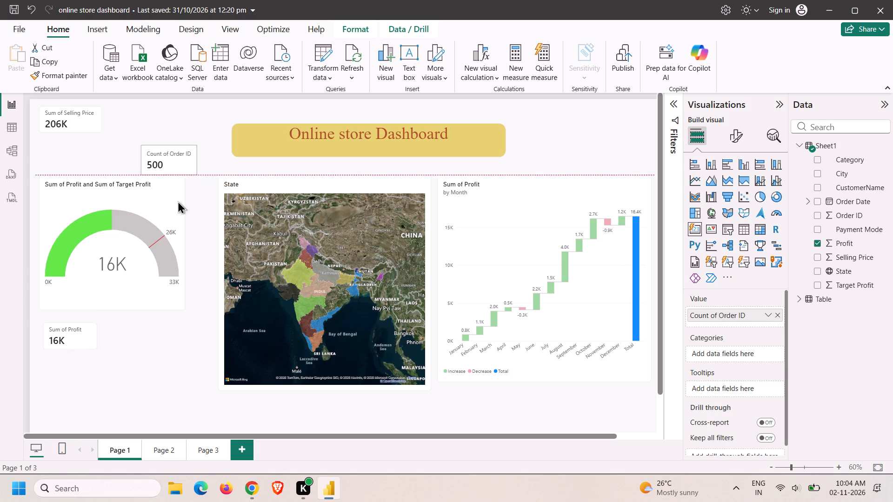
{"action": "left_click_drag", "start_coordinate": [178, 201], "coordinate": [120, 336]}
{"action": "left_click_drag", "start_coordinate": [89, 109], "coordinate": [128, 369]}
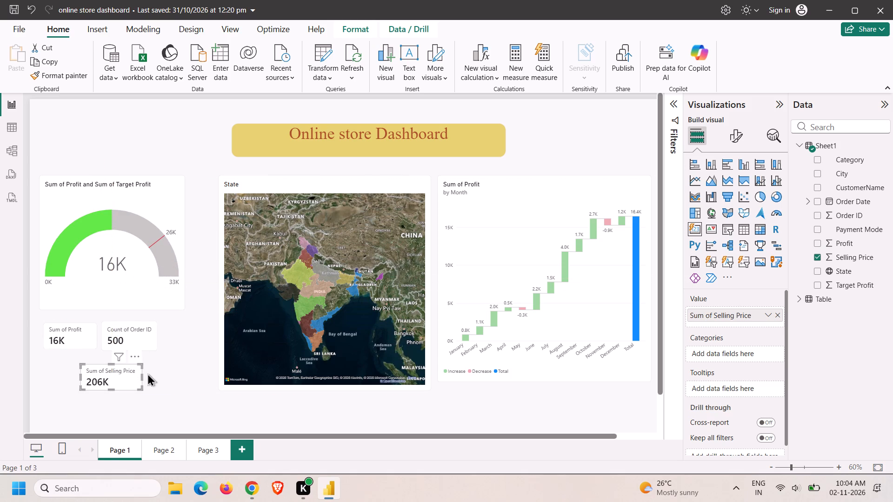
{"action": "left_click", "coordinate": [153, 376]}
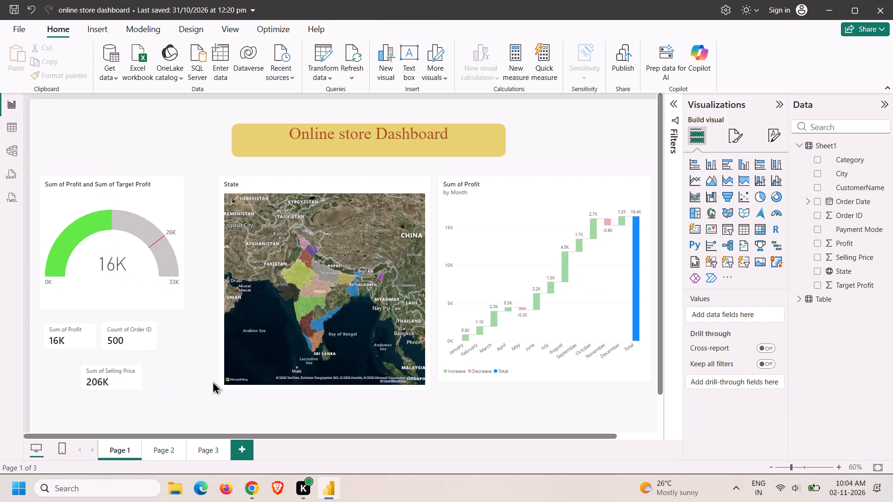
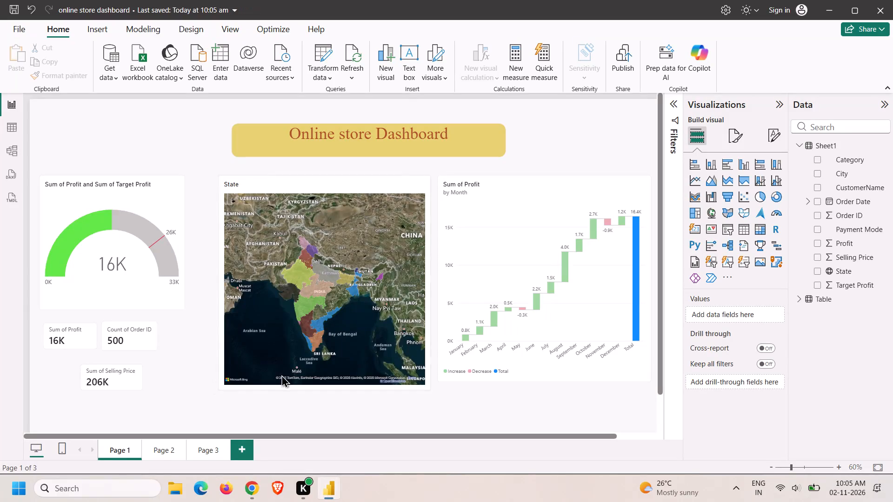
Save the online store dashboard with Page 3 open and again with Page 2 open, then close the report.
{"action": "left_click", "coordinate": [208, 452]}
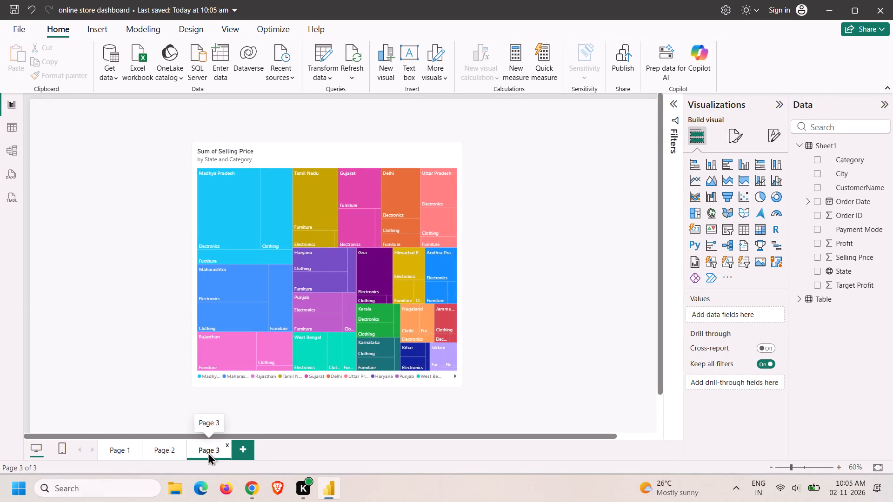
{"action": "key", "text": "ctrl+s"}
{"action": "left_click", "coordinate": [172, 450]}
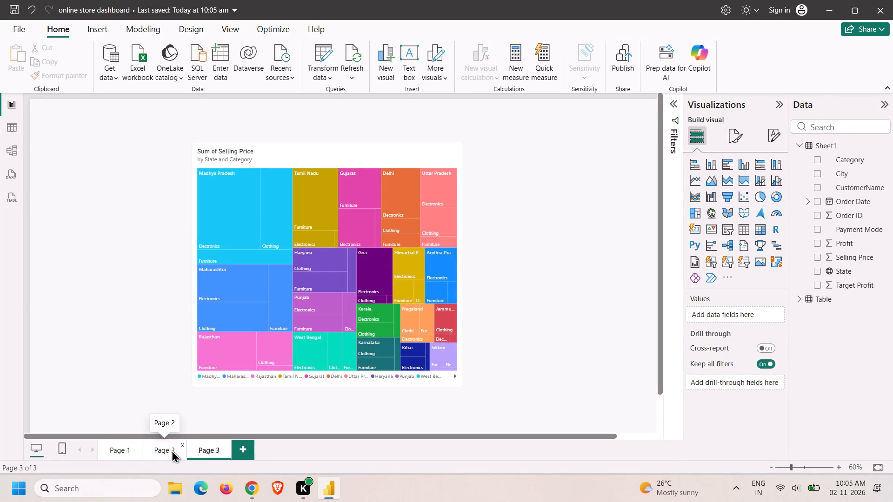
{"action": "key", "text": "ctrl+s"}
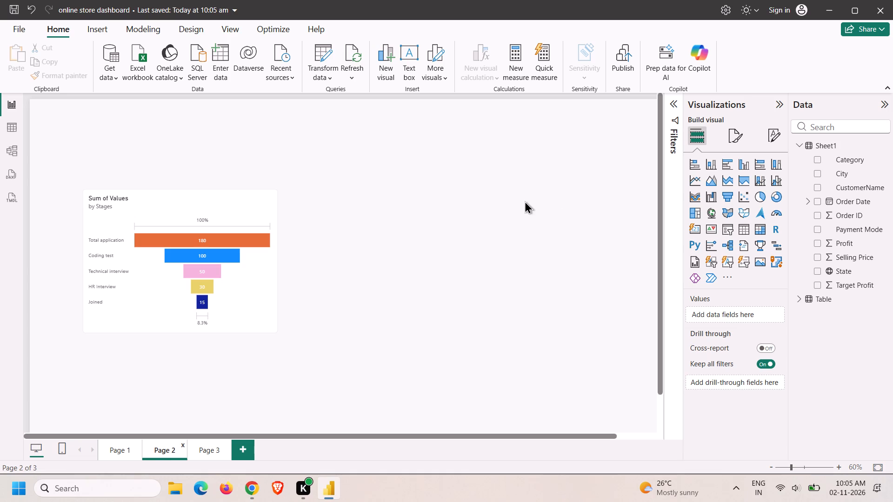
{"action": "left_click", "coordinate": [892, 0]}
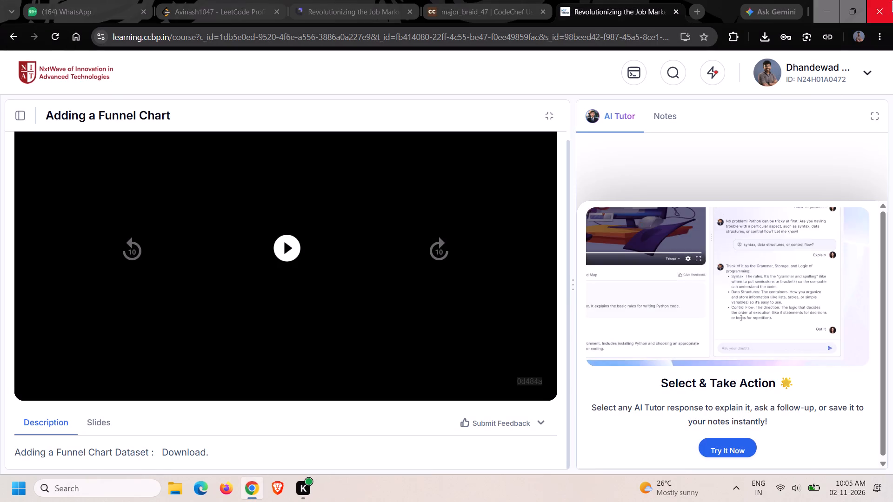
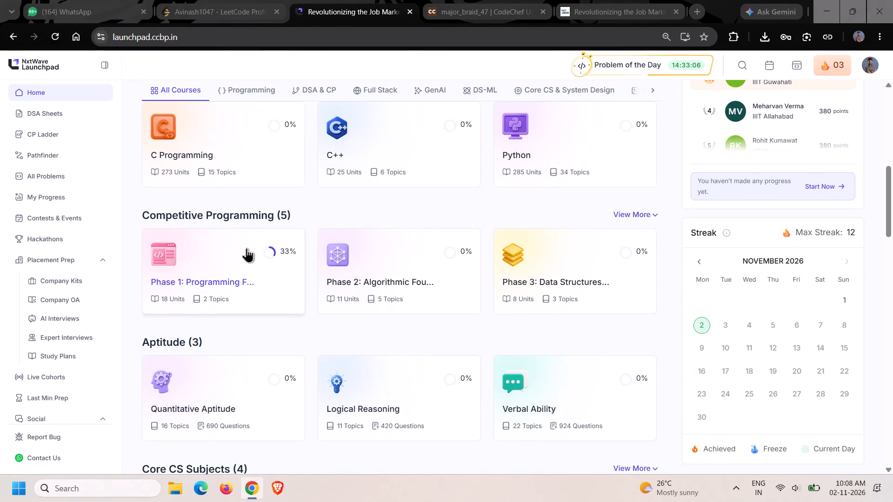
Look through the NxtWave Launchpad course catalogue in Chrome and expand Core CS Subjects to examine all its courses.
{"action": "scroll", "coordinate": [302, 337], "scroll_direction": "down", "scroll_amount": 5}
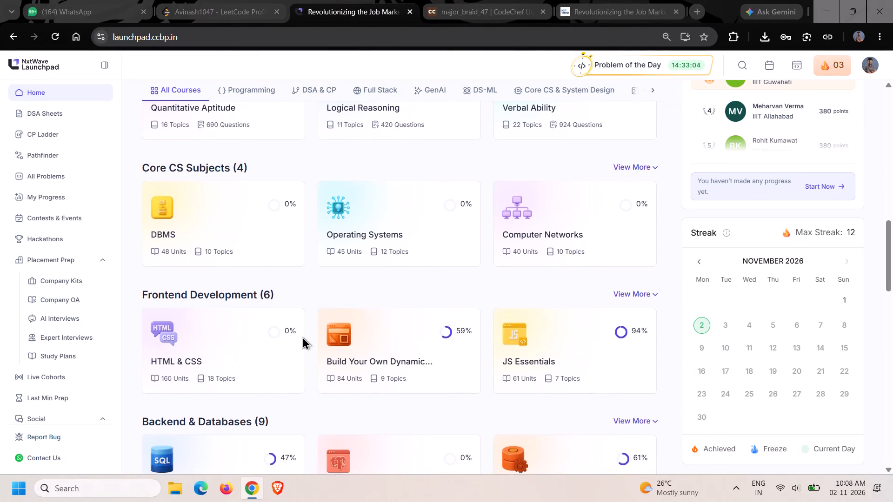
{"action": "scroll", "coordinate": [302, 337], "scroll_direction": "down", "scroll_amount": 2}
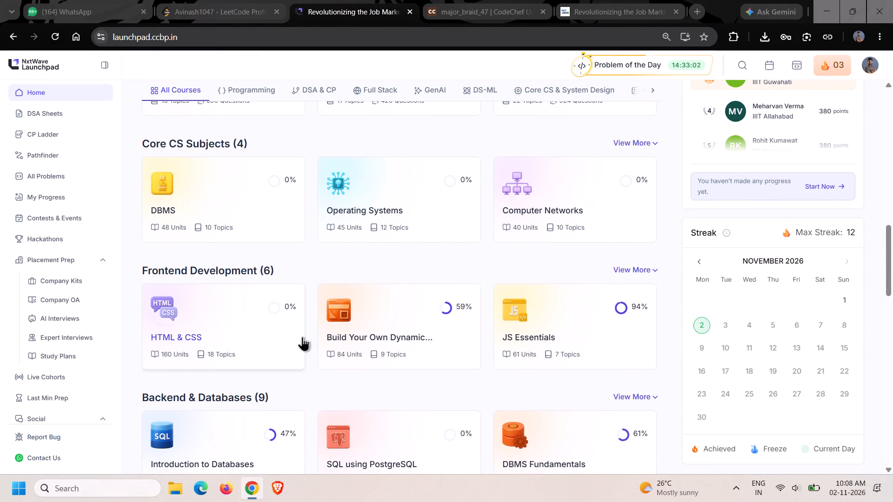
{"action": "left_click", "coordinate": [658, 140]}
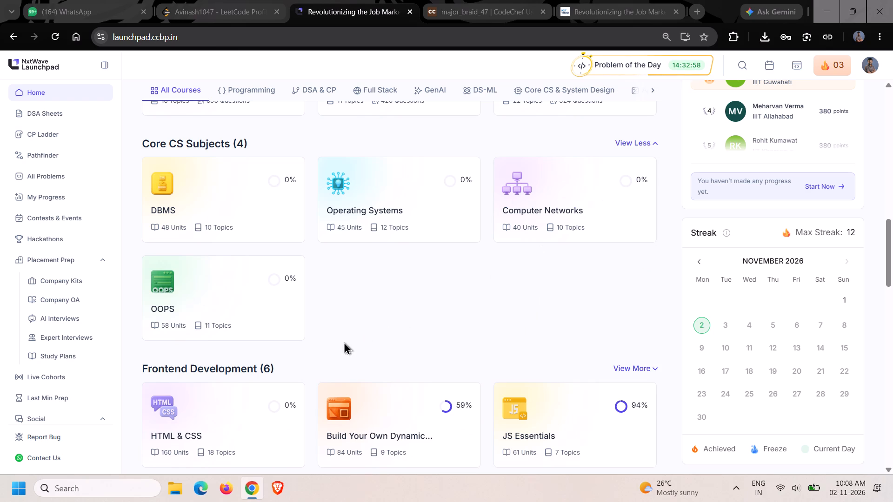
{"action": "scroll", "coordinate": [374, 335], "scroll_direction": "up", "scroll_amount": 1}
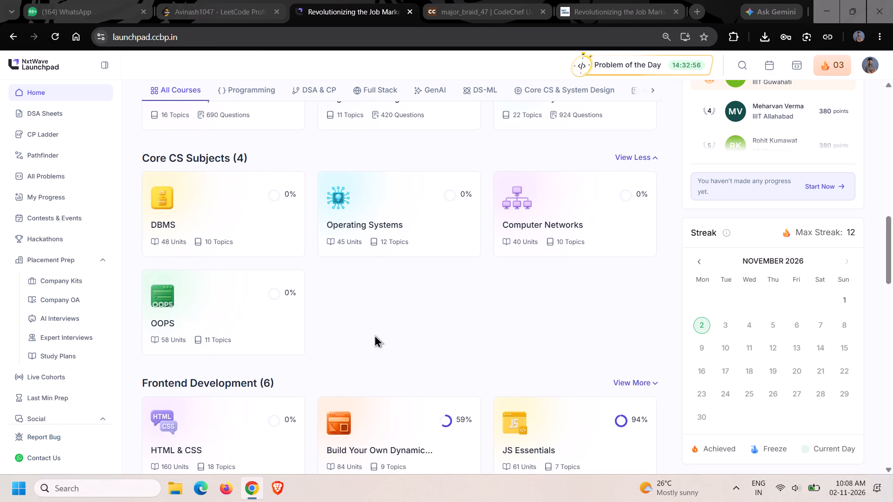
{"action": "scroll", "coordinate": [374, 335], "scroll_direction": "up", "scroll_amount": 1}
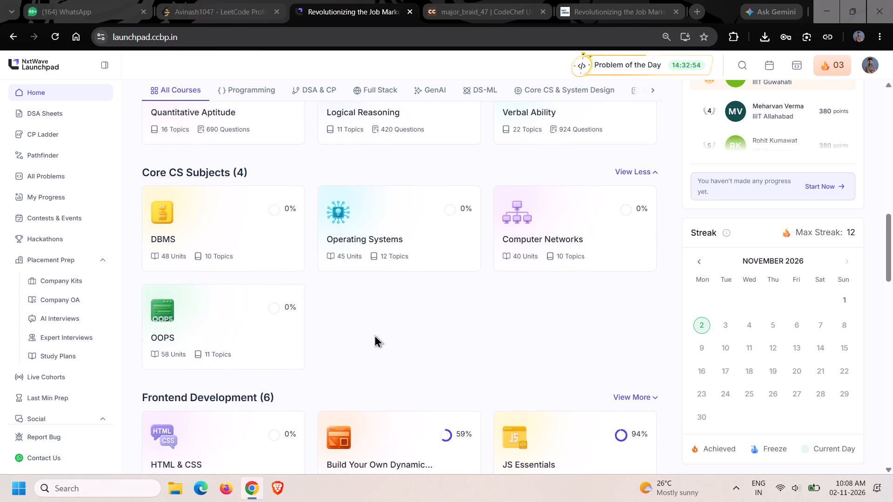
{"action": "scroll", "coordinate": [374, 335], "scroll_direction": "up", "scroll_amount": 1}
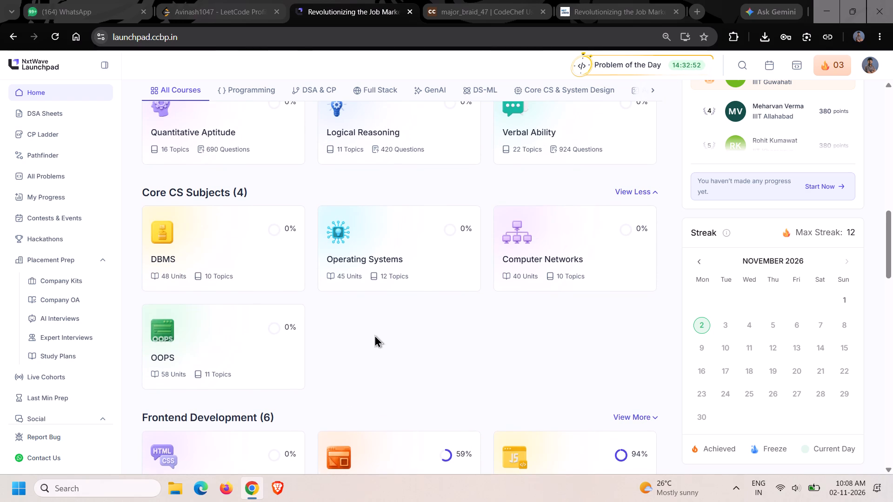
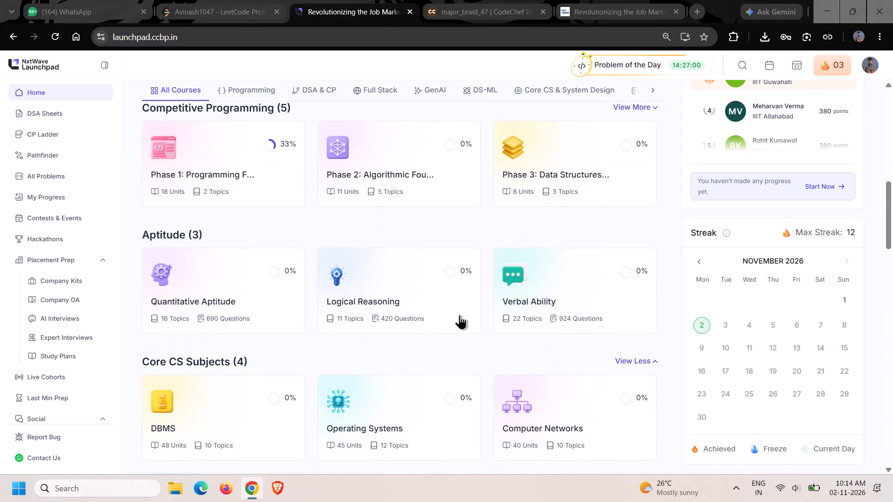
Look through the rest of the Launchpad course catalogue, down to the System Design and Data Analytics courses.
{"action": "scroll", "coordinate": [460, 315], "scroll_direction": "up", "scroll_amount": 5}
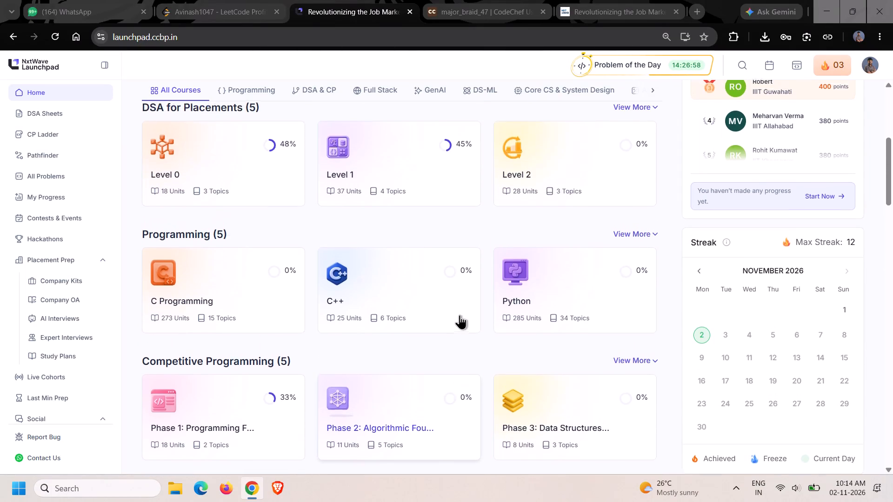
{"action": "scroll", "coordinate": [460, 315], "scroll_direction": "down", "scroll_amount": 1}
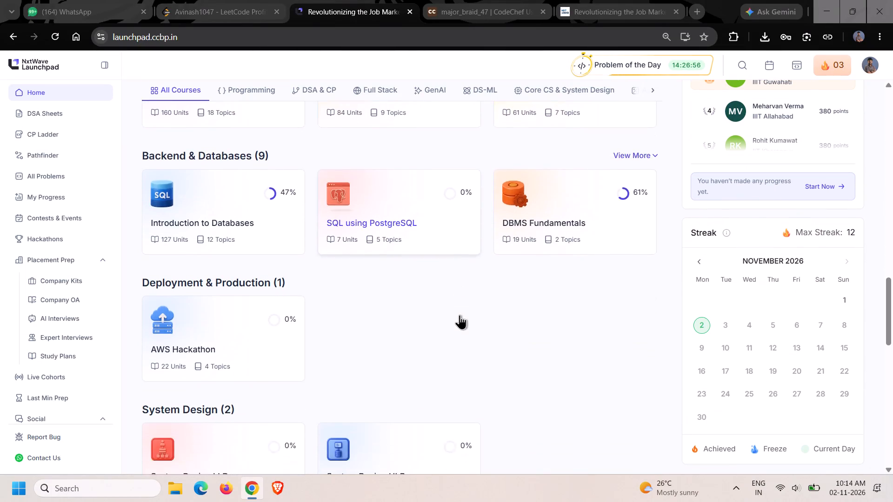
{"action": "scroll", "coordinate": [460, 315], "scroll_direction": "down", "scroll_amount": 3}
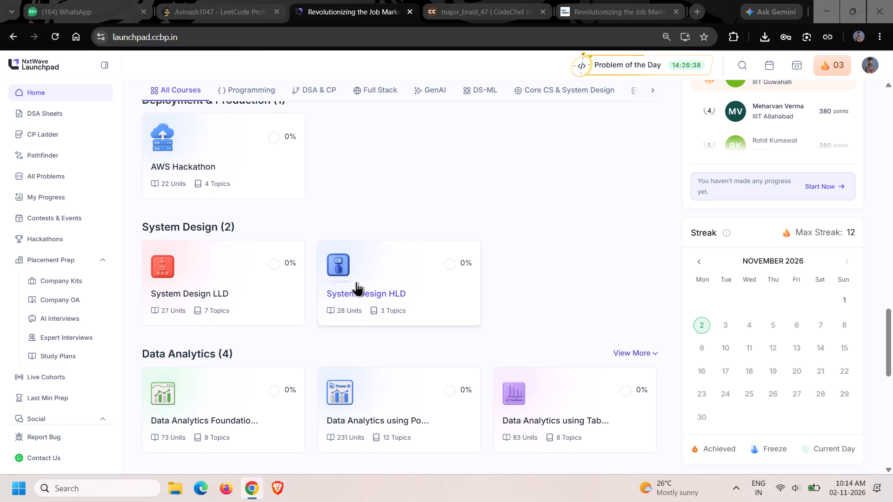
Switch to the learning.ccbp.in portal, search from its home page for "system design", look through the results and close the search.
{"action": "left_click", "coordinate": [352, 12]}
{"action": "left_click", "coordinate": [549, 0]}
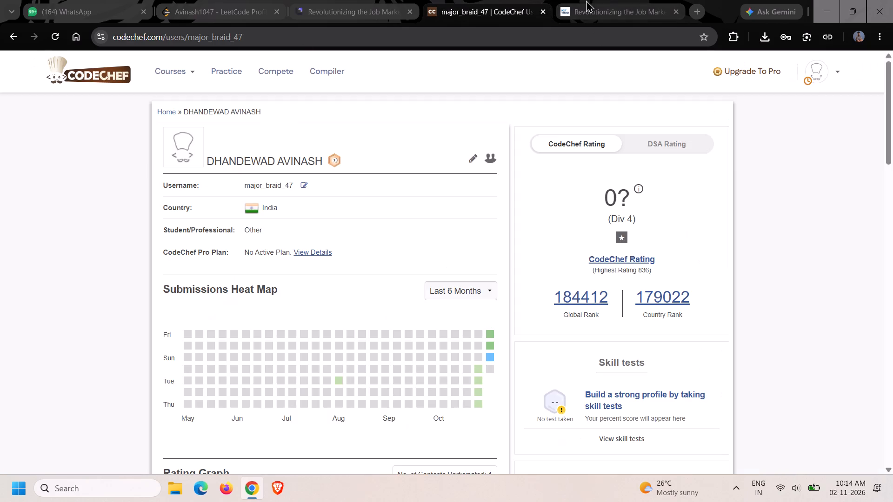
{"action": "left_click", "coordinate": [586, 0]}
{"action": "left_click", "coordinate": [45, 65]}
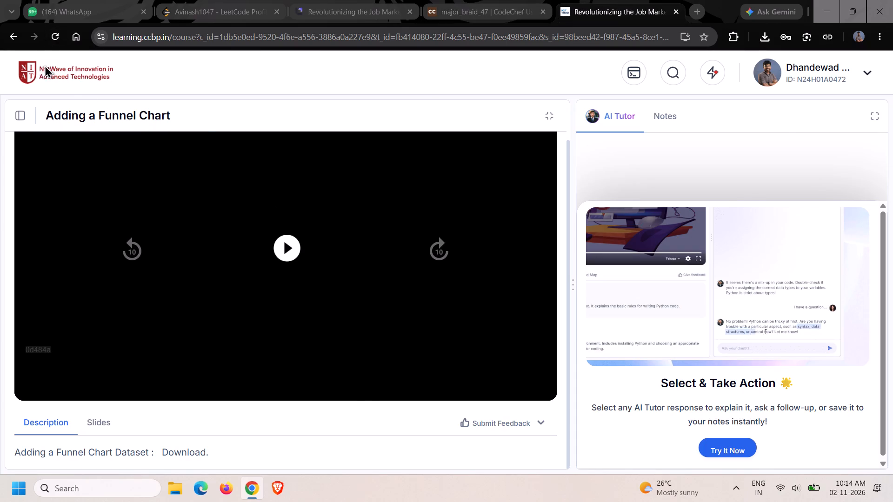
{"action": "left_click", "coordinate": [683, 74]}
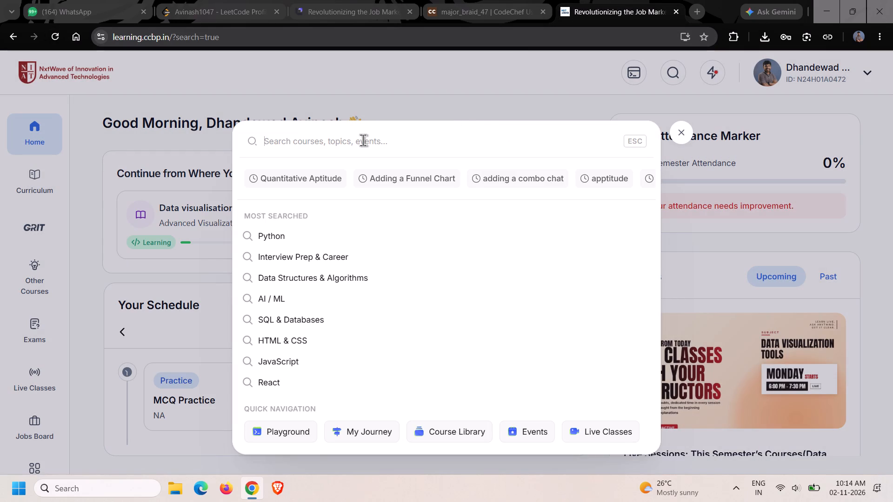
{"action": "type", "text": "system design"}
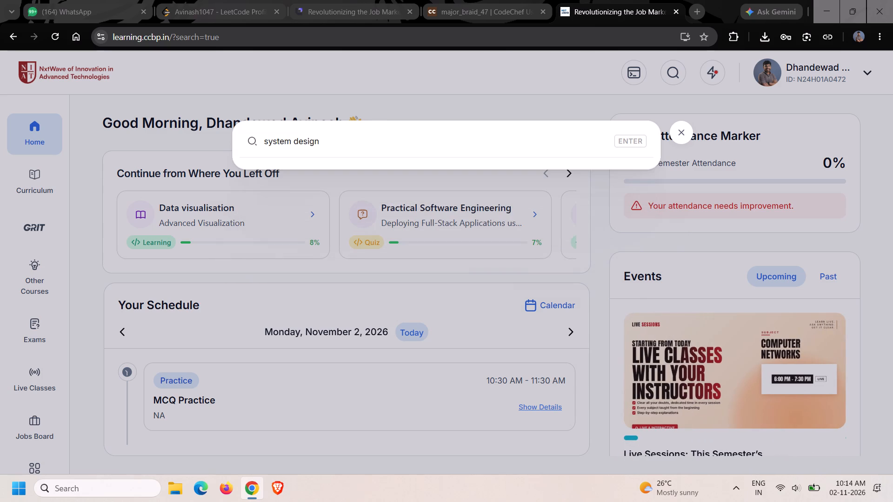
{"action": "key", "text": "Return"}
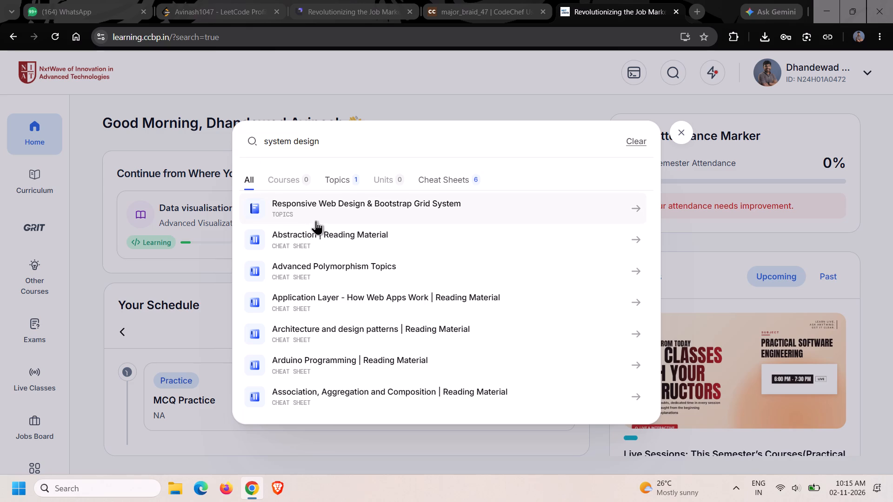
{"action": "scroll", "coordinate": [382, 305], "scroll_direction": "down", "scroll_amount": 2}
{"action": "left_click", "coordinate": [384, 139]}
{"action": "left_click", "coordinate": [676, 135]}
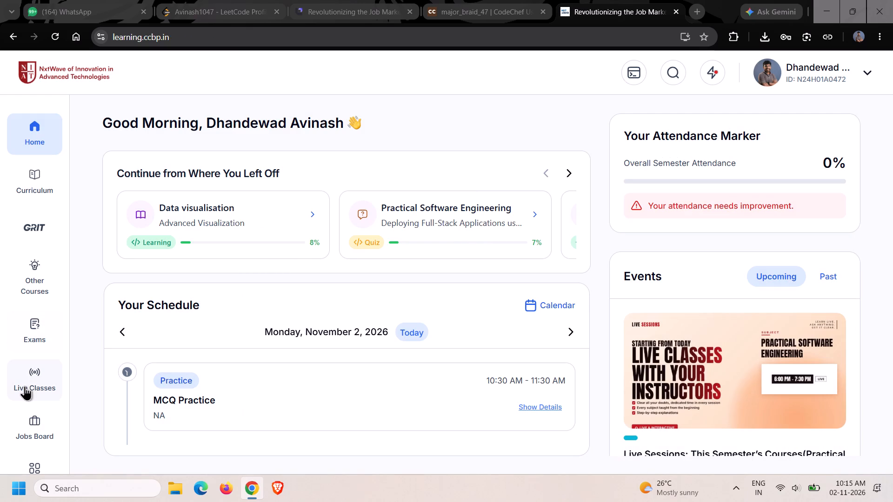
Return to the System Design courses in the NxtWave Launchpad catalogue.
{"action": "scroll", "coordinate": [27, 385], "scroll_direction": "down", "scroll_amount": 2}
{"action": "left_click", "coordinate": [444, 0]}
{"action": "left_click", "coordinate": [345, 0]}
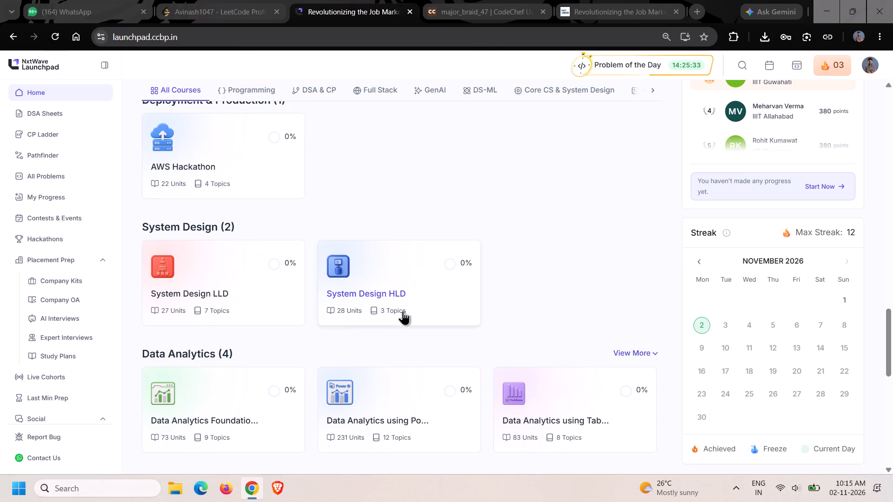